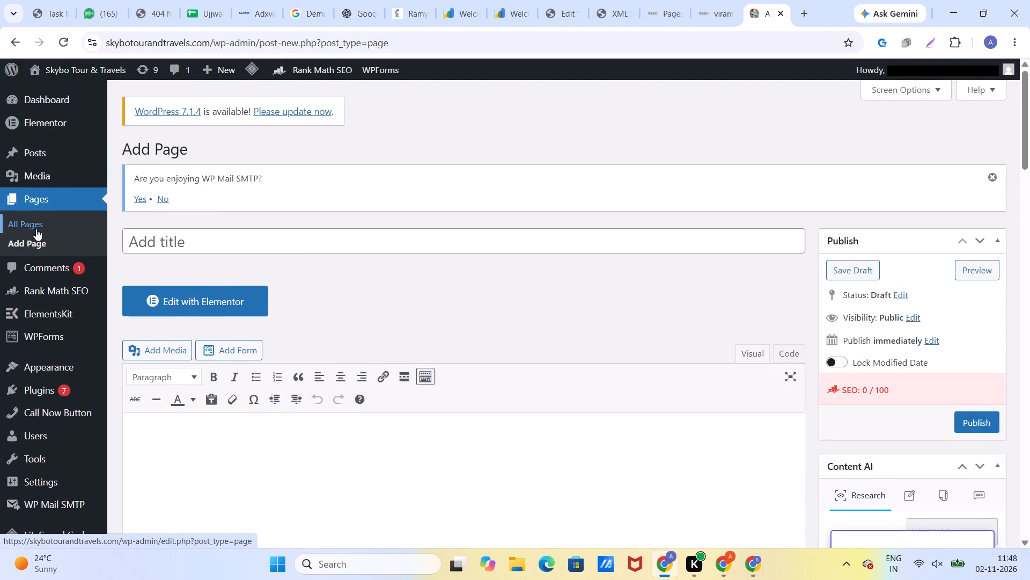
Open the Home page from the pages list for editing in Elementor.
scroll(231, 387, down, 3)
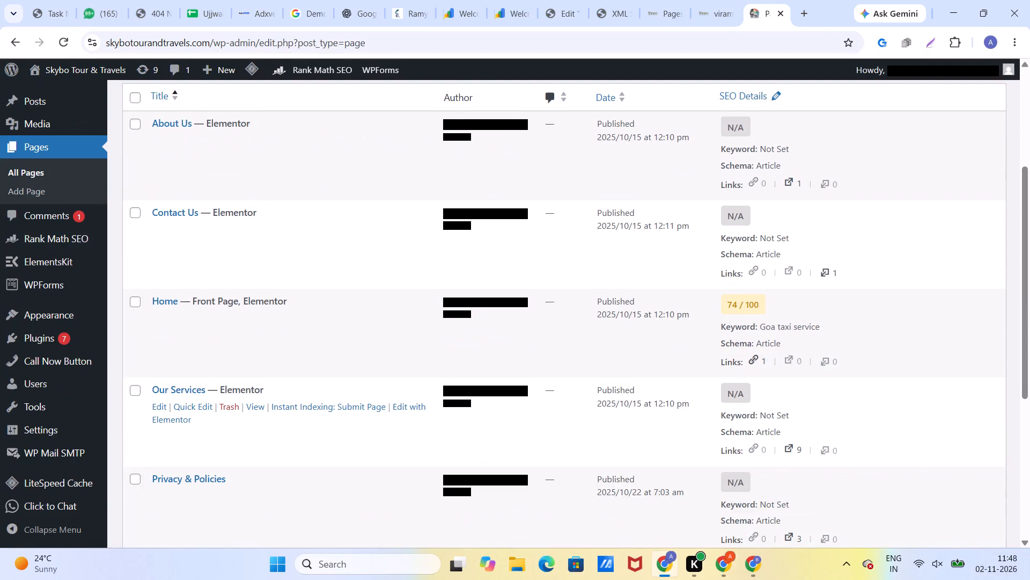
scroll(300, 318, up, 4)
scroll(300, 318, down, 2)
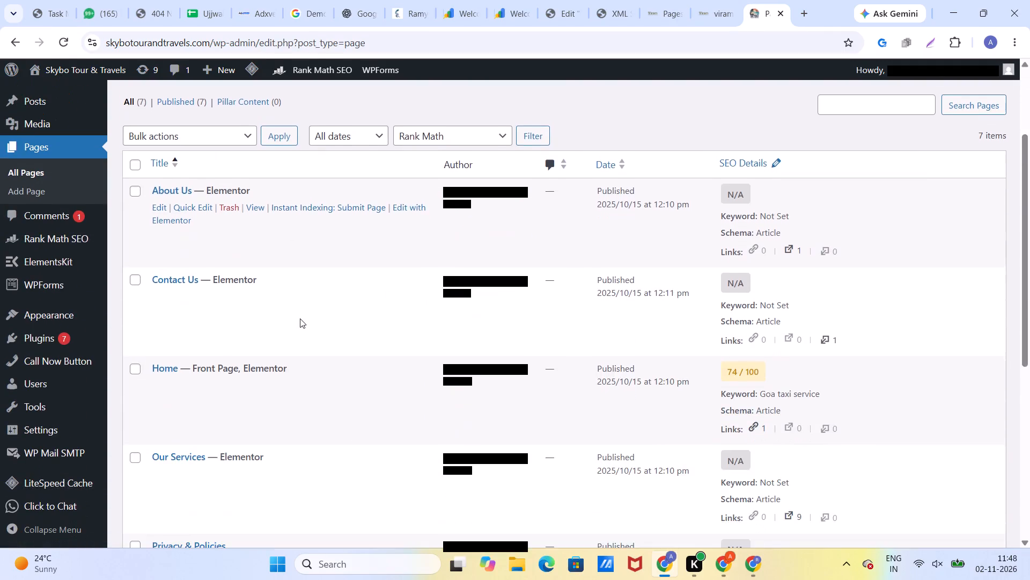
scroll(300, 319, down, 2)
click(405, 244)
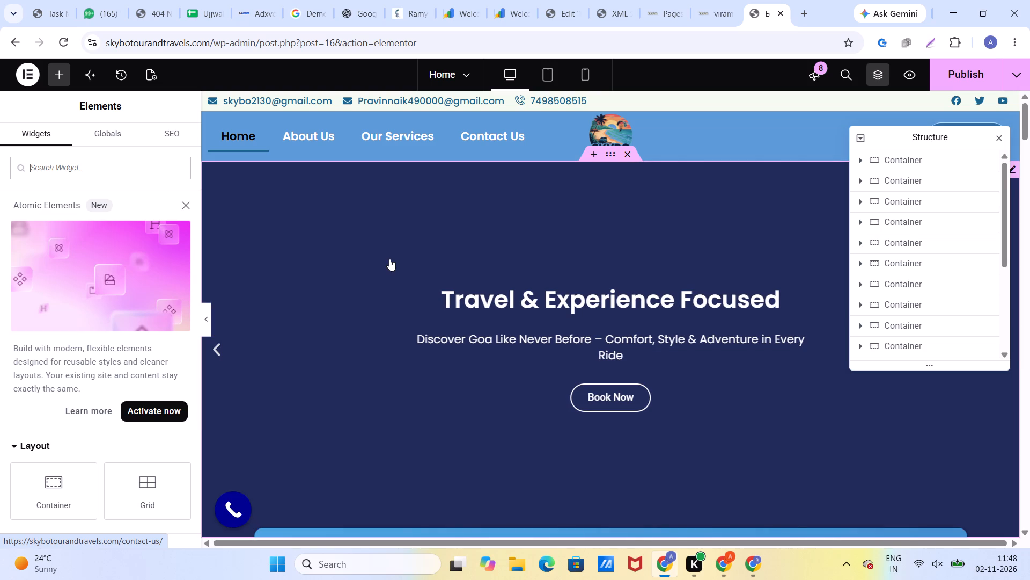
Select the hero slider, close the Structure pane, and examine the Home page's sections from the slider down to the footer.
click(538, 256)
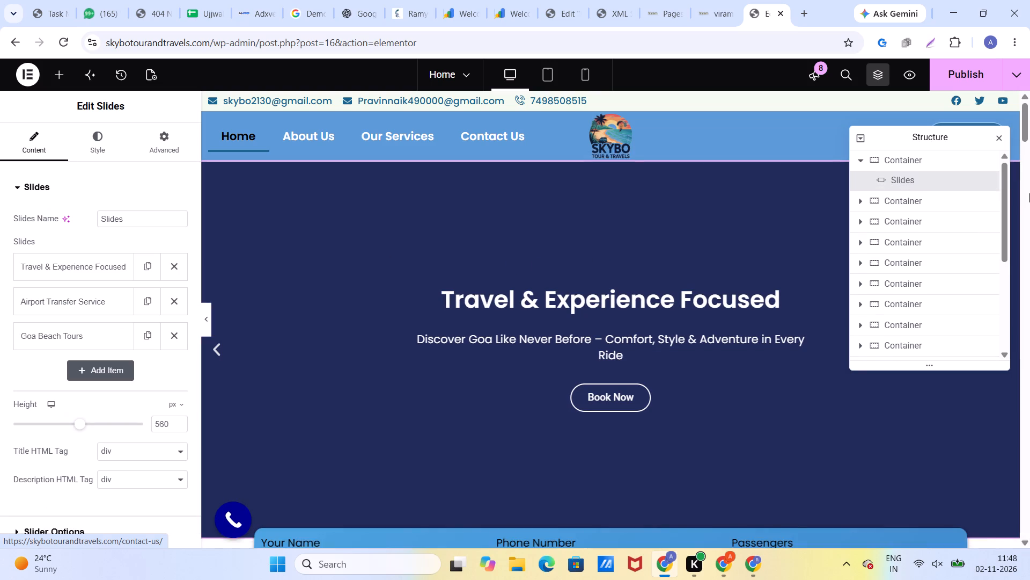
click(997, 137)
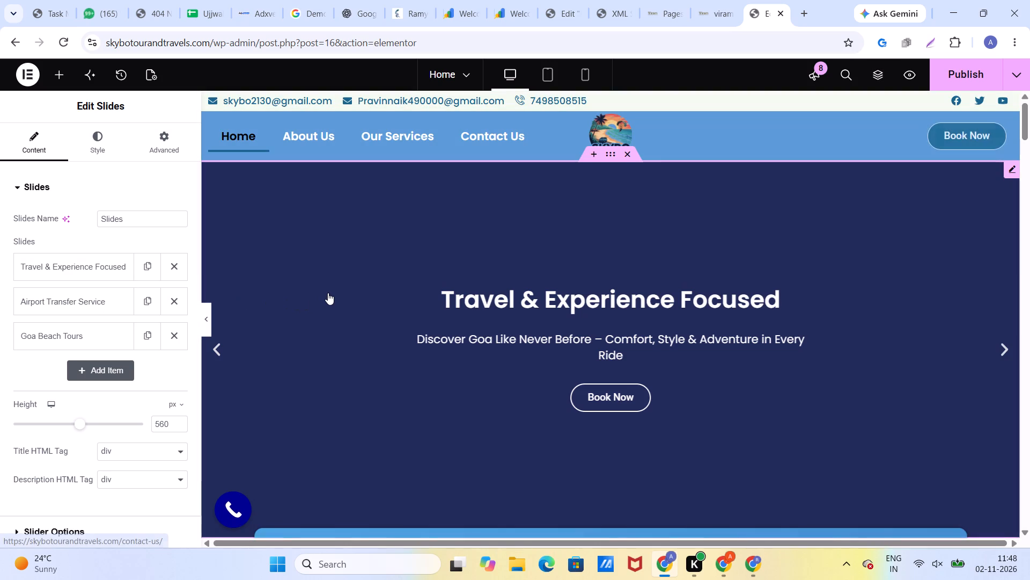
scroll(421, 293, down, 3)
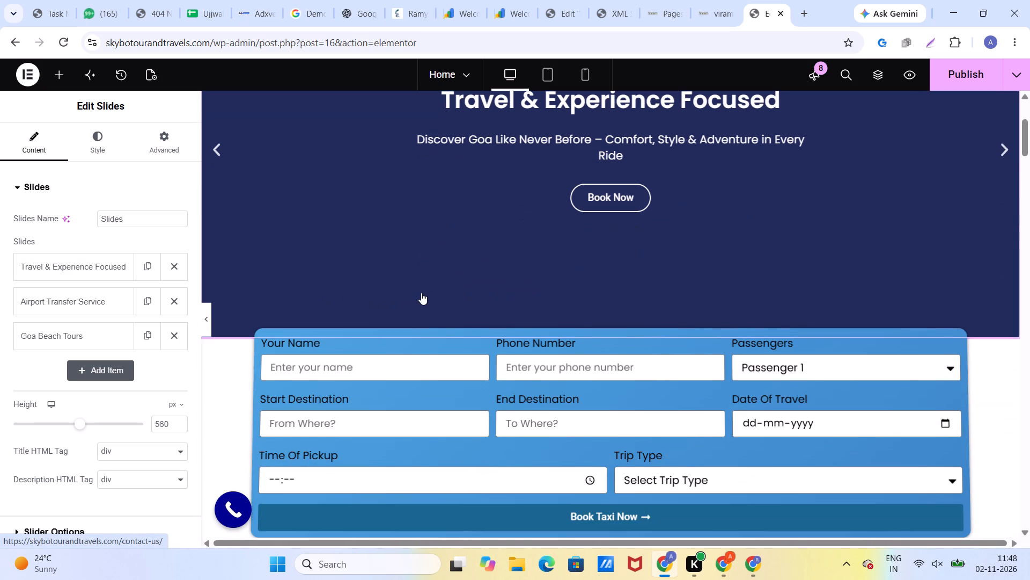
scroll(425, 297, down, 2)
scroll(425, 297, up, 5)
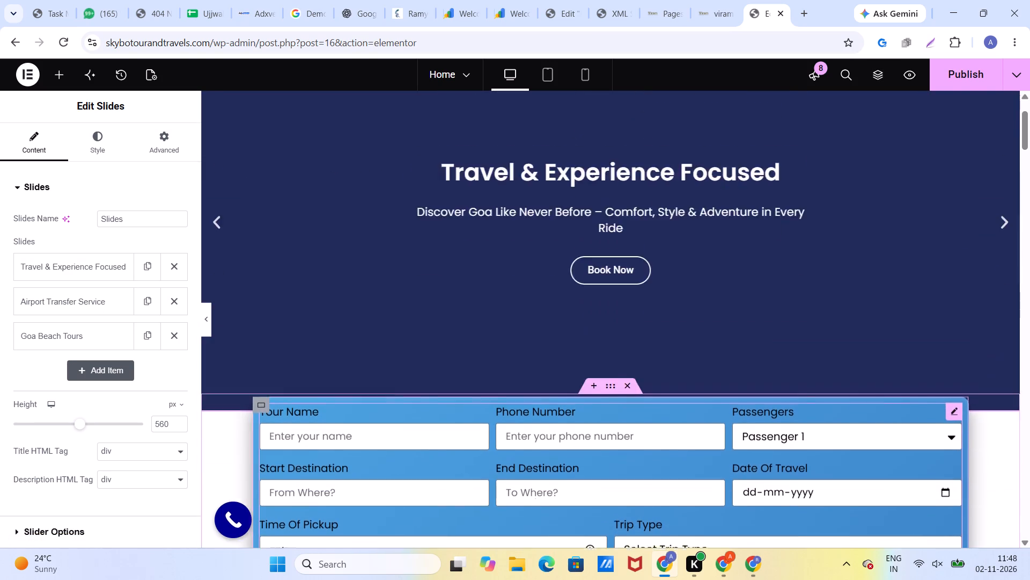
scroll(425, 297, down, 12)
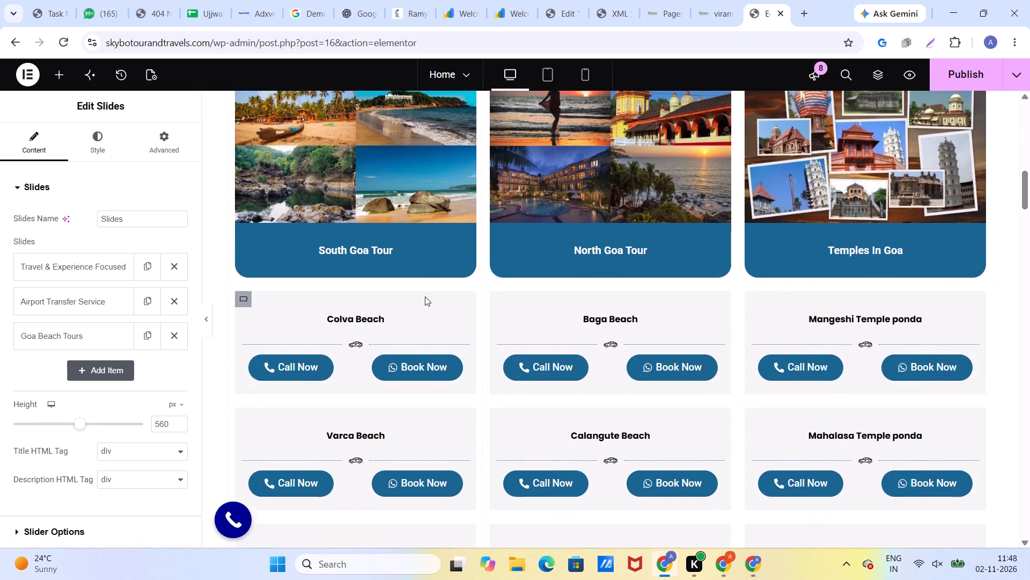
scroll(425, 297, down, 16)
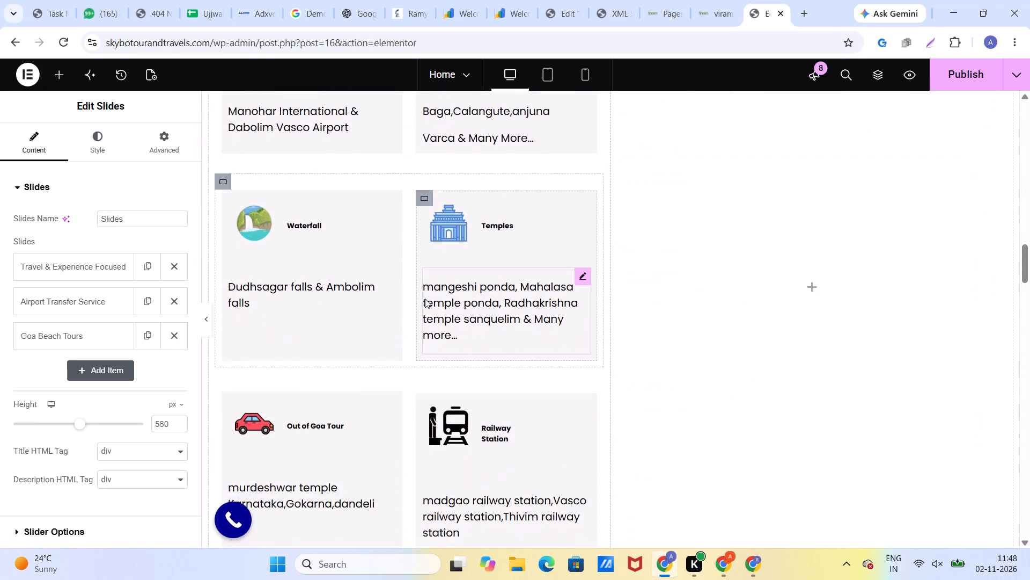
scroll(425, 299, down, 2)
scroll(425, 299, up, 5)
scroll(425, 299, down, 20)
scroll(422, 302, down, 2)
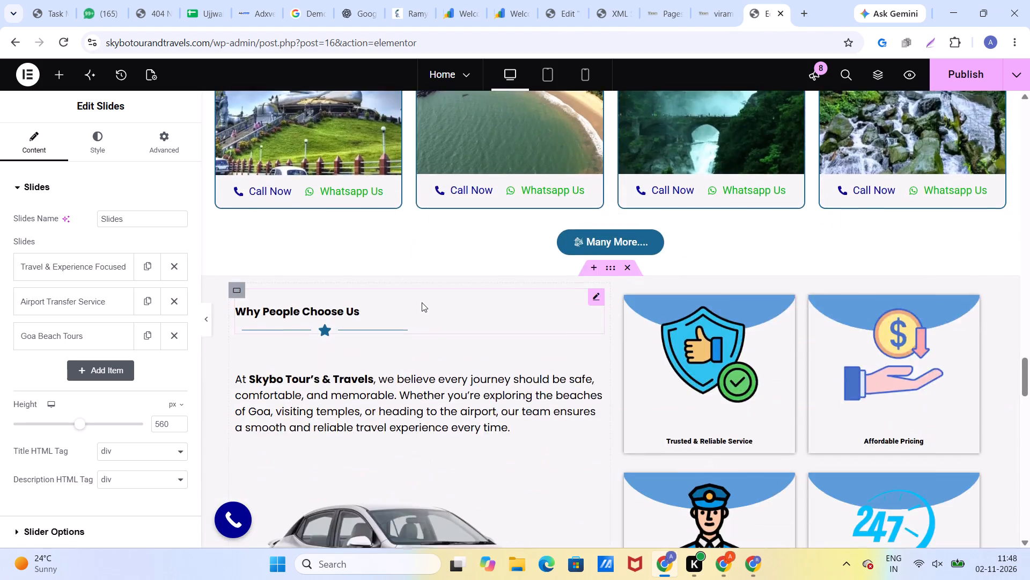
scroll(422, 302, down, 6)
scroll(422, 305, up, 6)
scroll(422, 306, down, 6)
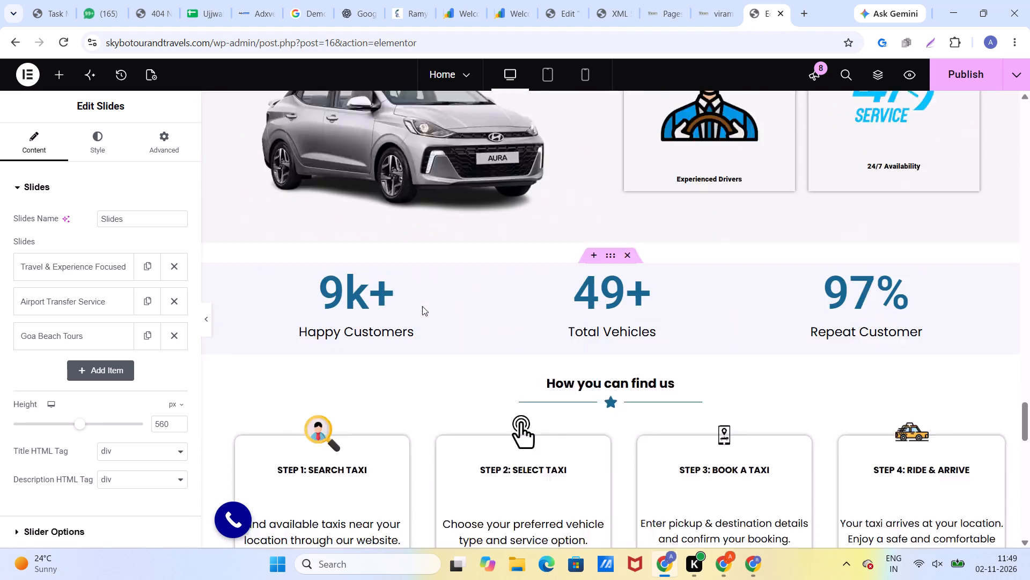
scroll(422, 306, down, 15)
scroll(422, 307, down, 7)
scroll(422, 308, up, 5)
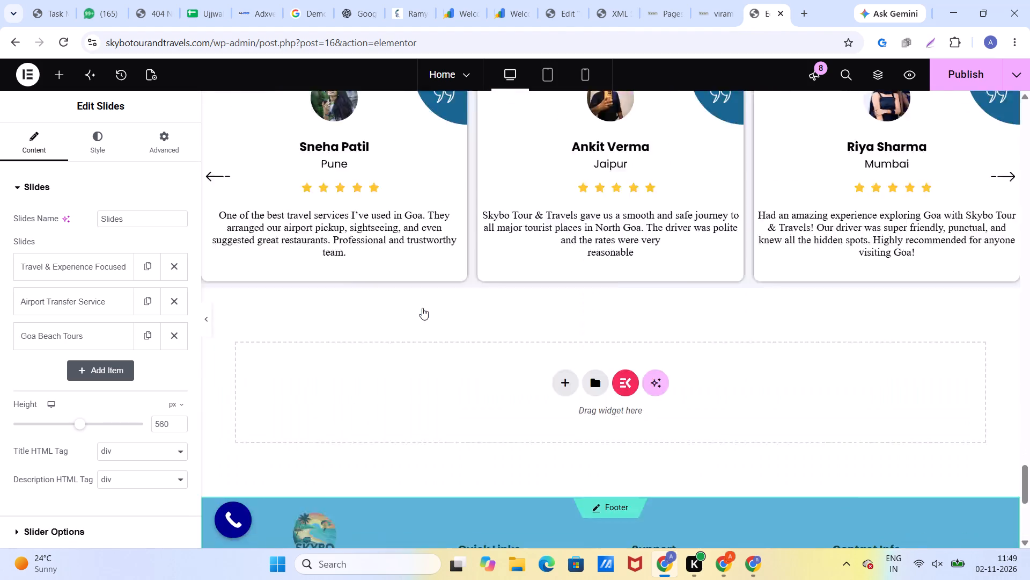
scroll(422, 308, up, 20)
scroll(423, 304, up, 16)
scroll(423, 304, up, 6)
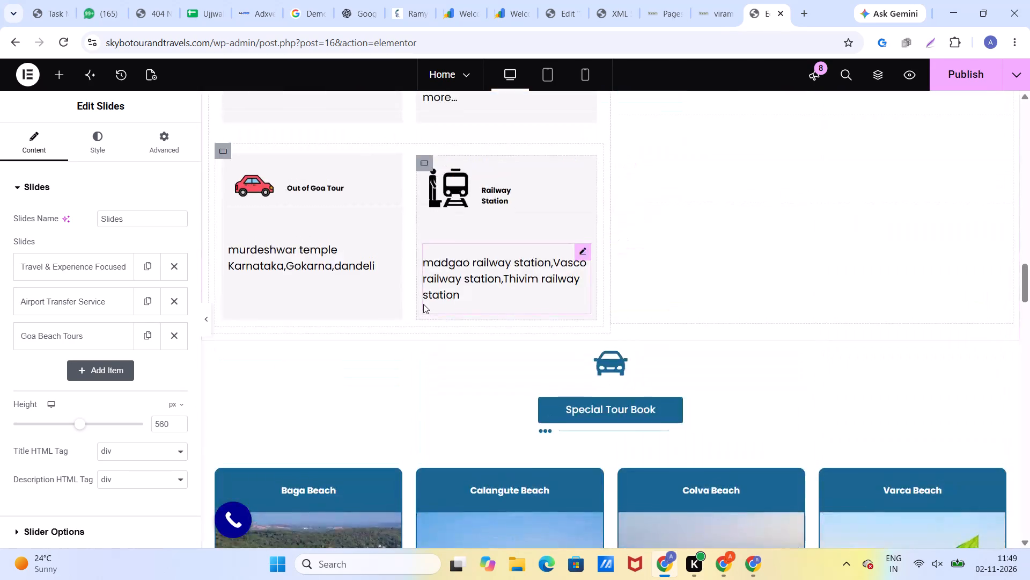
scroll(423, 304, up, 3)
scroll(423, 304, up, 20)
scroll(423, 304, up, 4)
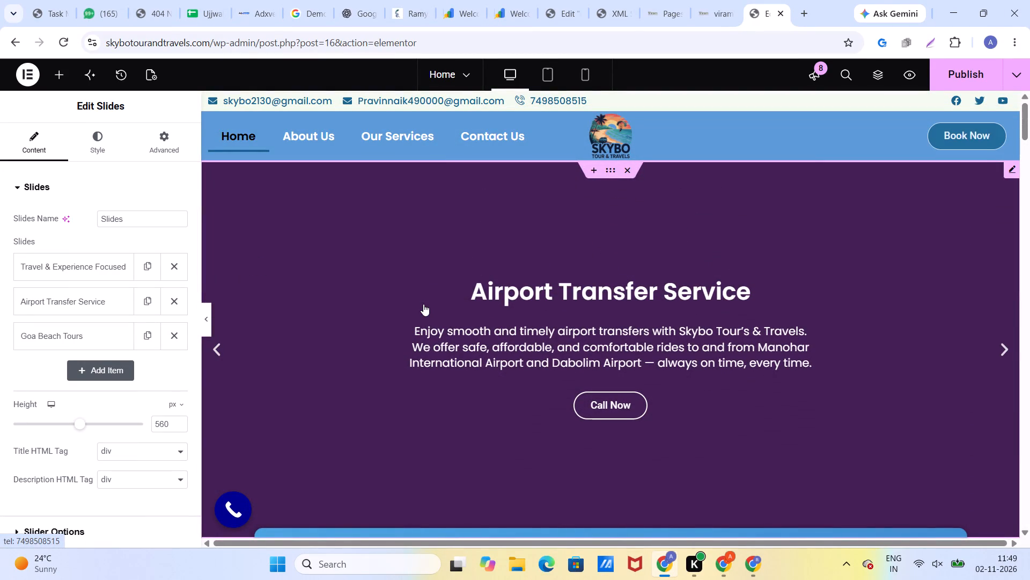
Publish the Home page.
click(954, 69)
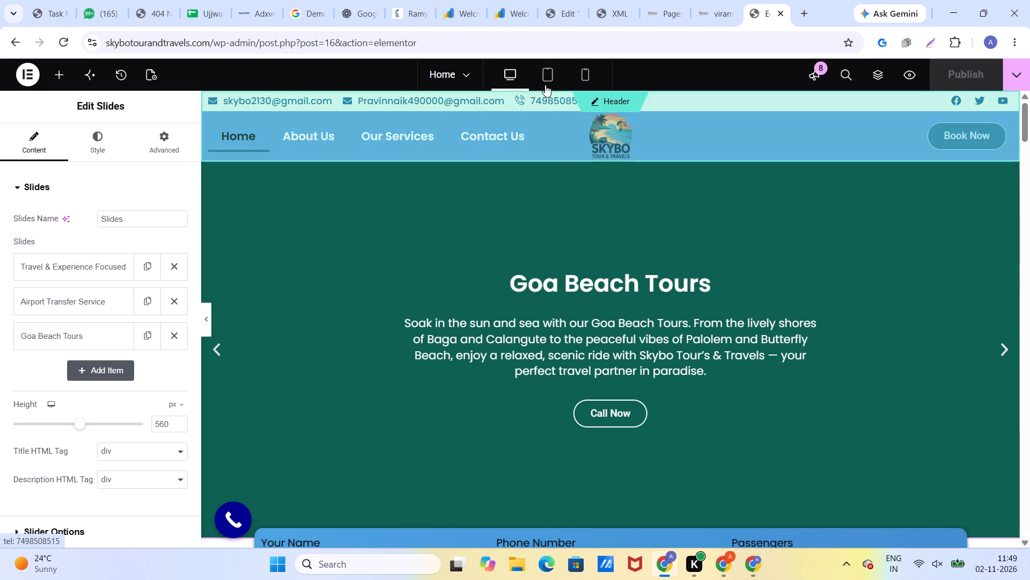
Switch the Elementor editor to the Contact Us page.
click(465, 70)
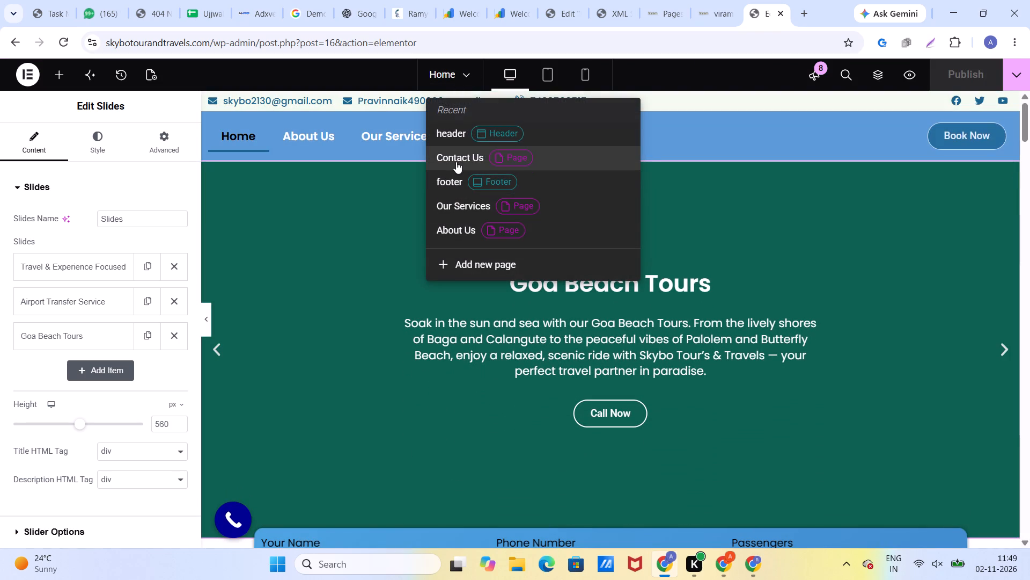
click(456, 160)
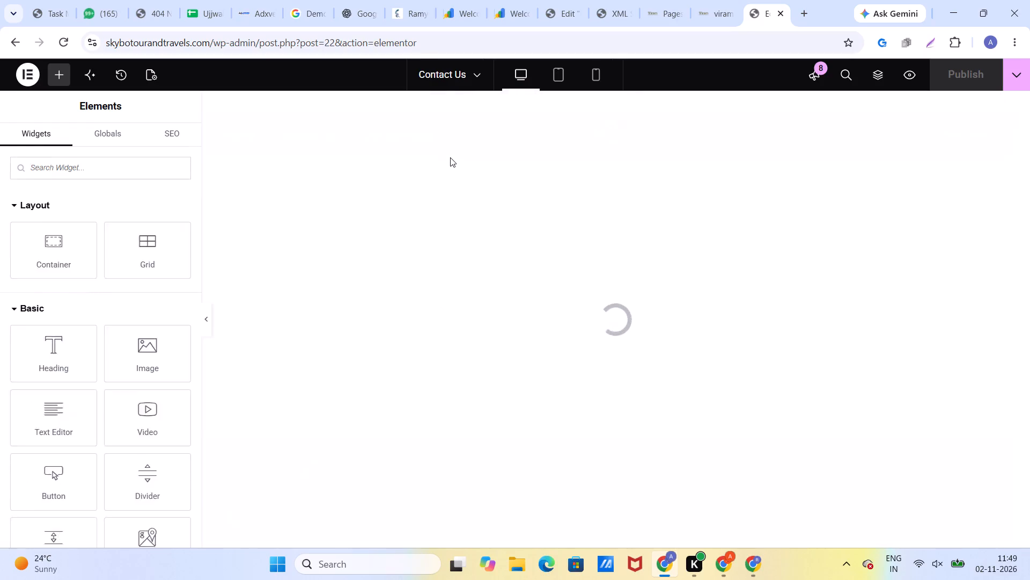
Add a new field of type reCAPTCHA to the "Send us a Message" form, after the Message field.
scroll(445, 229, down, 2)
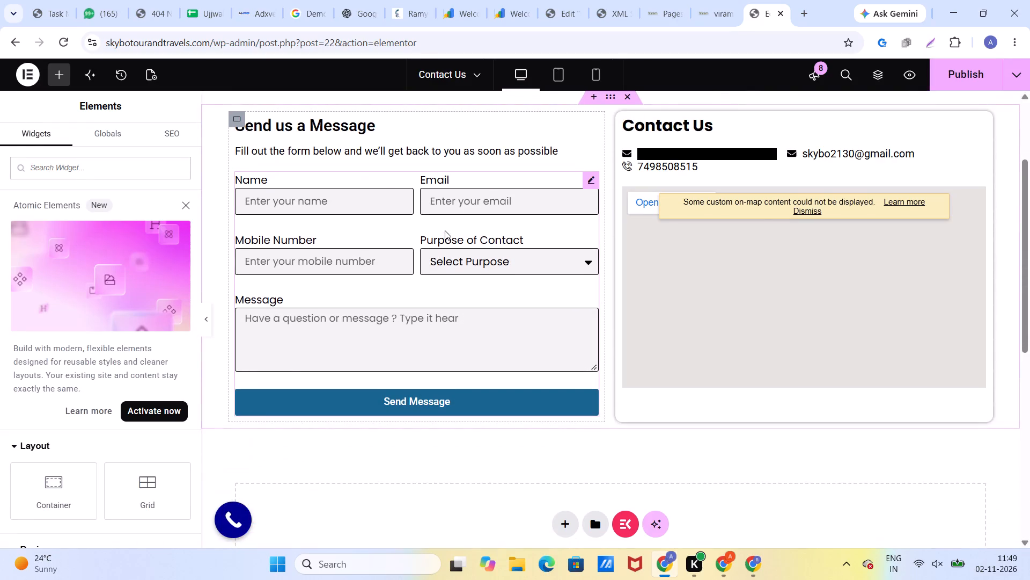
scroll(457, 230, up, 1)
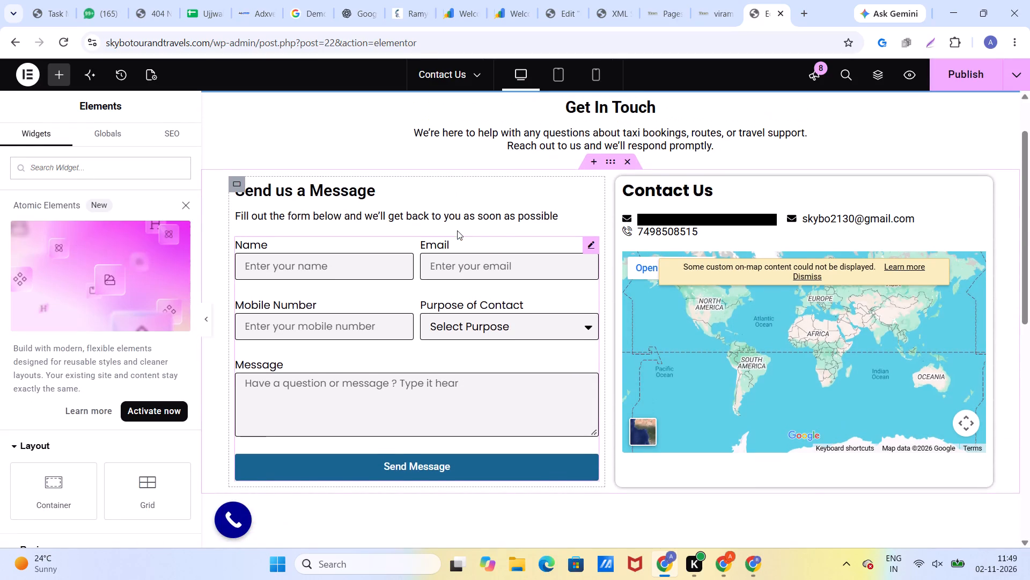
click(585, 244)
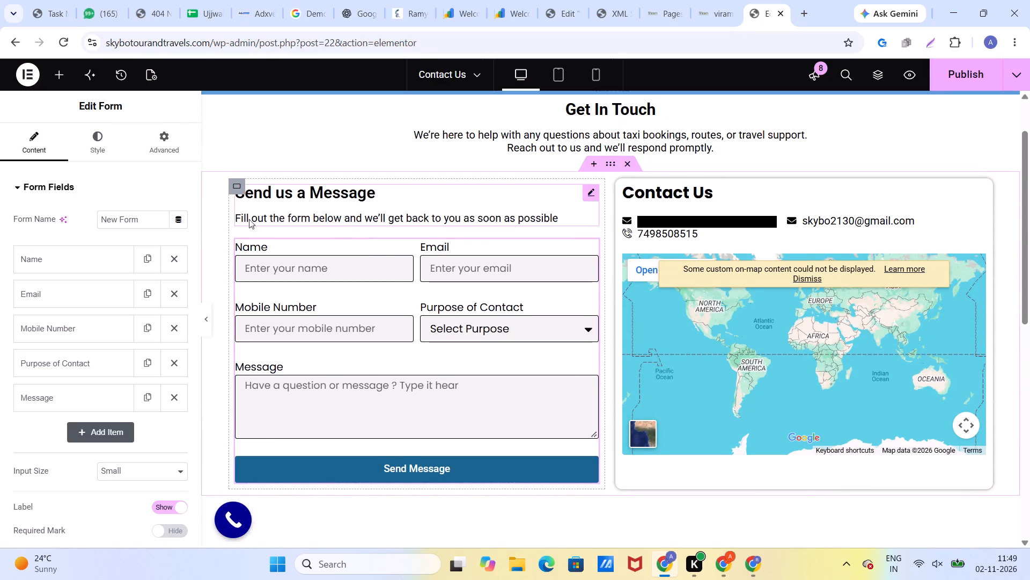
click(109, 429)
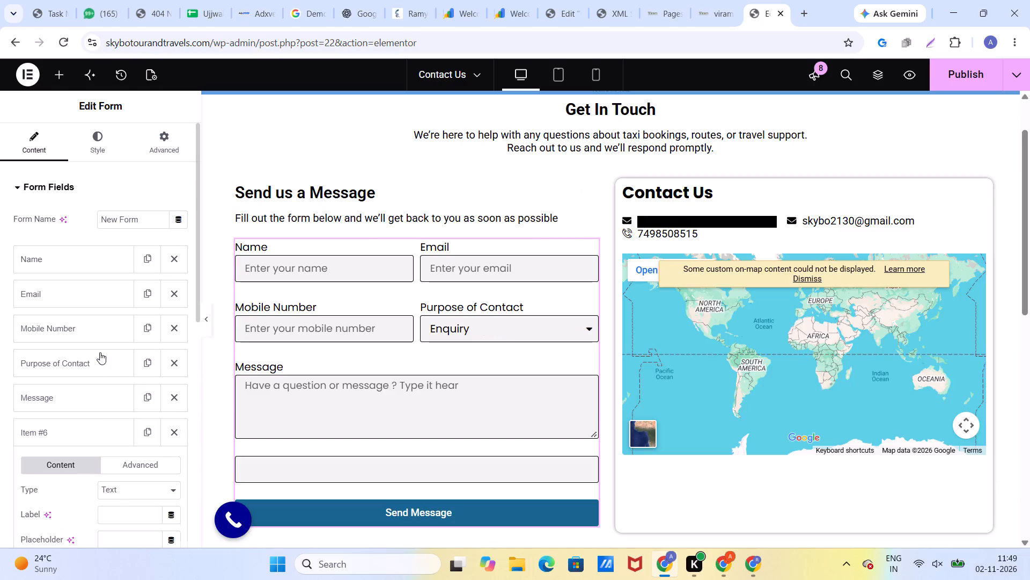
scroll(100, 352, down, 1)
click(136, 422)
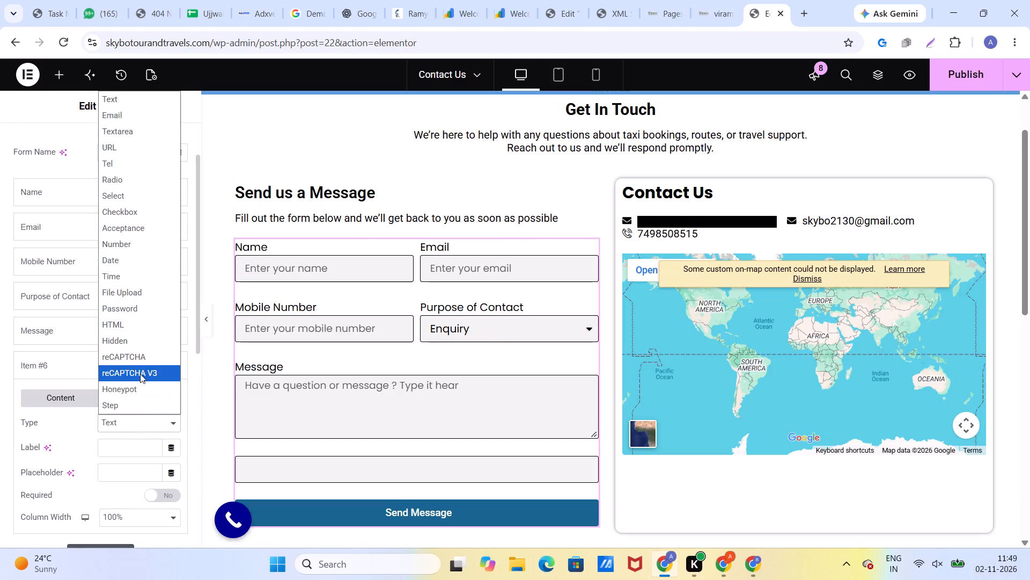
click(139, 359)
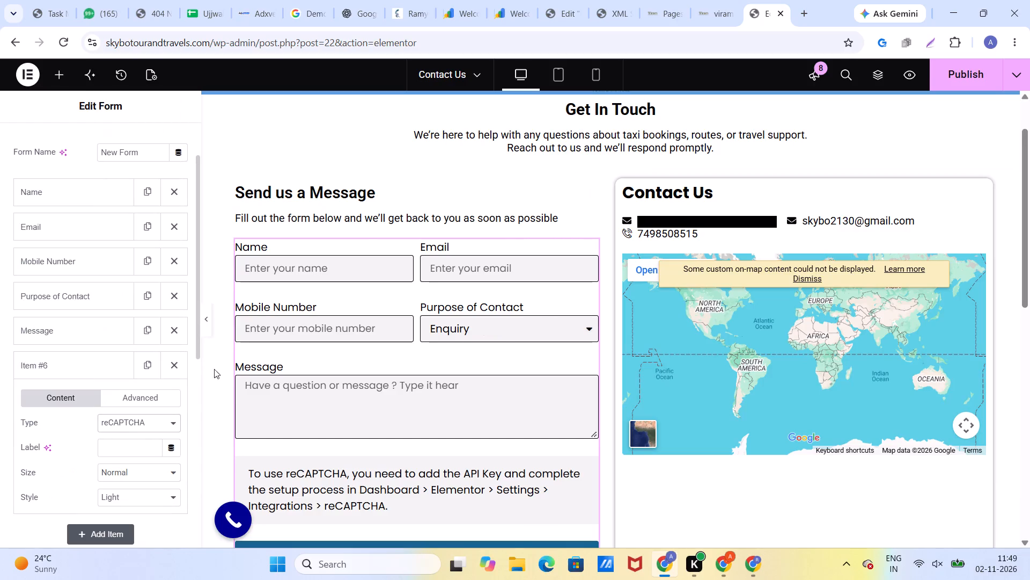
scroll(314, 382, down, 2)
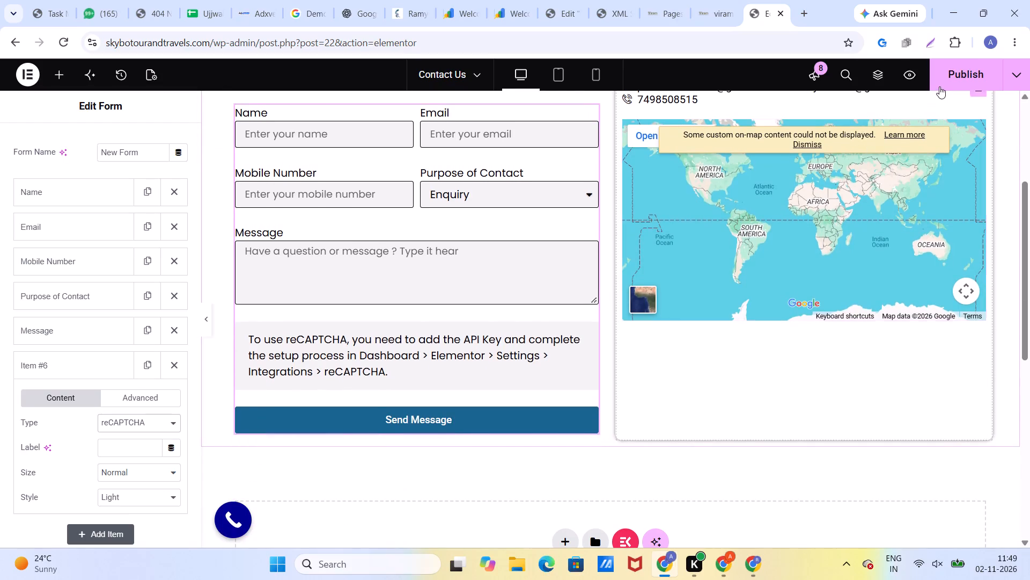
Publish the Contact Us page.
click(943, 83)
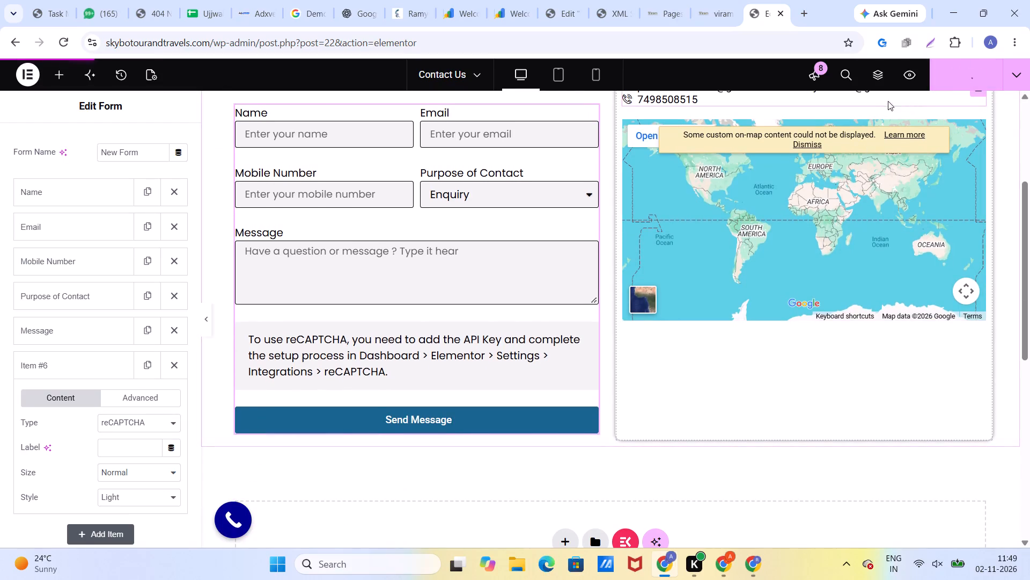
Exit the Elementor editor to the Contact Us page's WordPress edit screen.
click(25, 72)
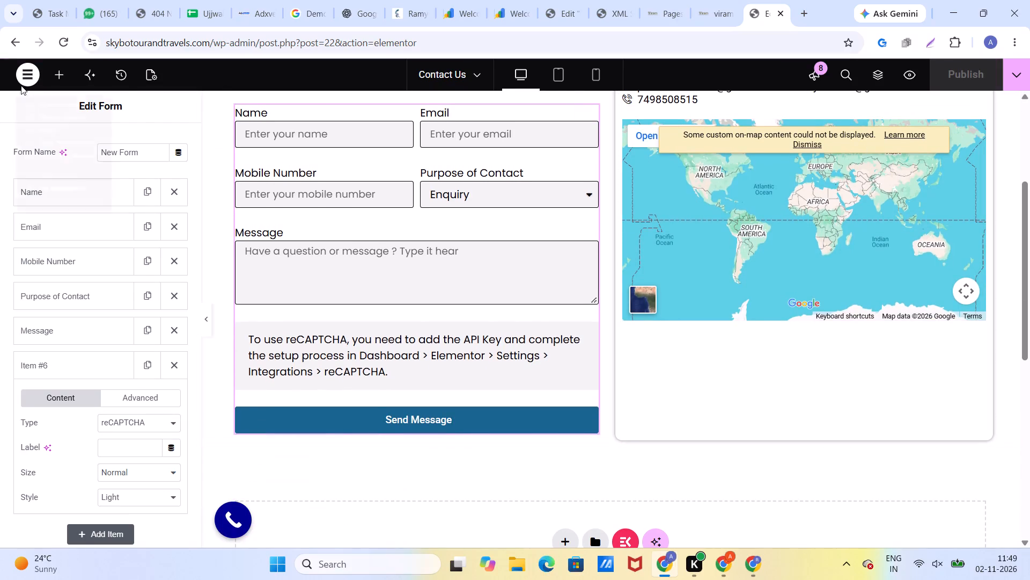
click(82, 273)
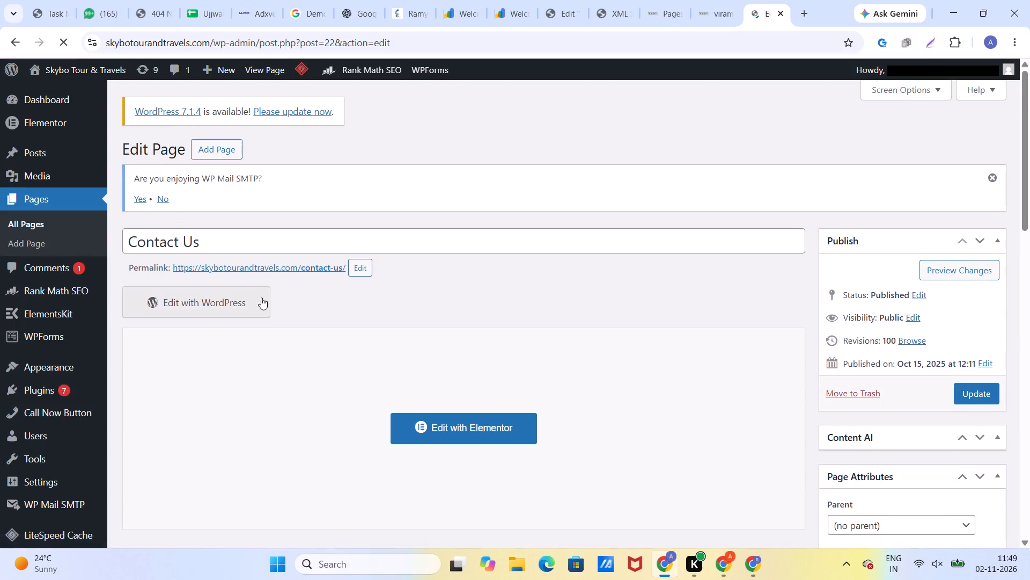
Open the site's General Settings and look through the available options.
scroll(55, 365, down, 1)
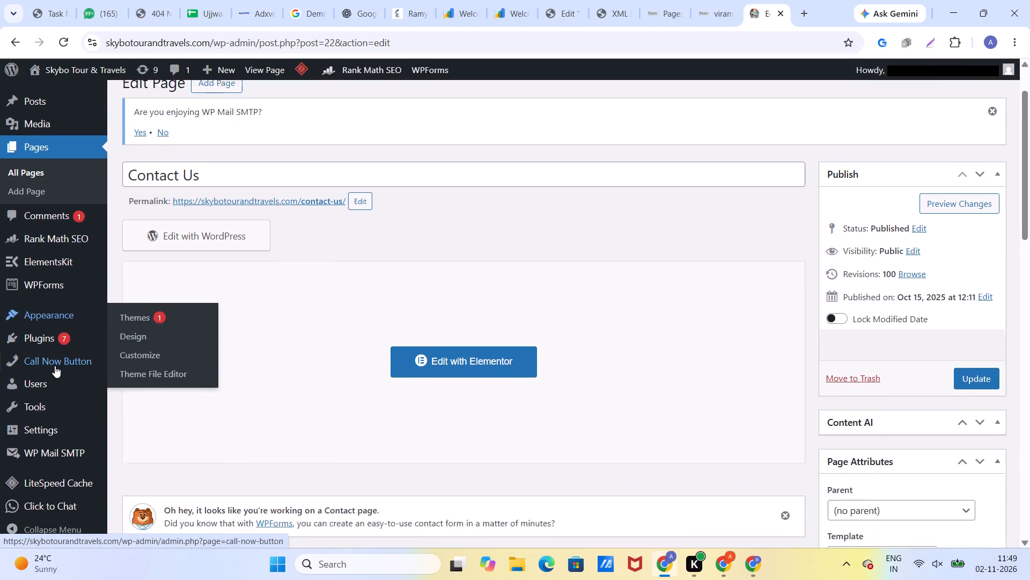
scroll(55, 366, down, 1)
scroll(49, 418, down, 1)
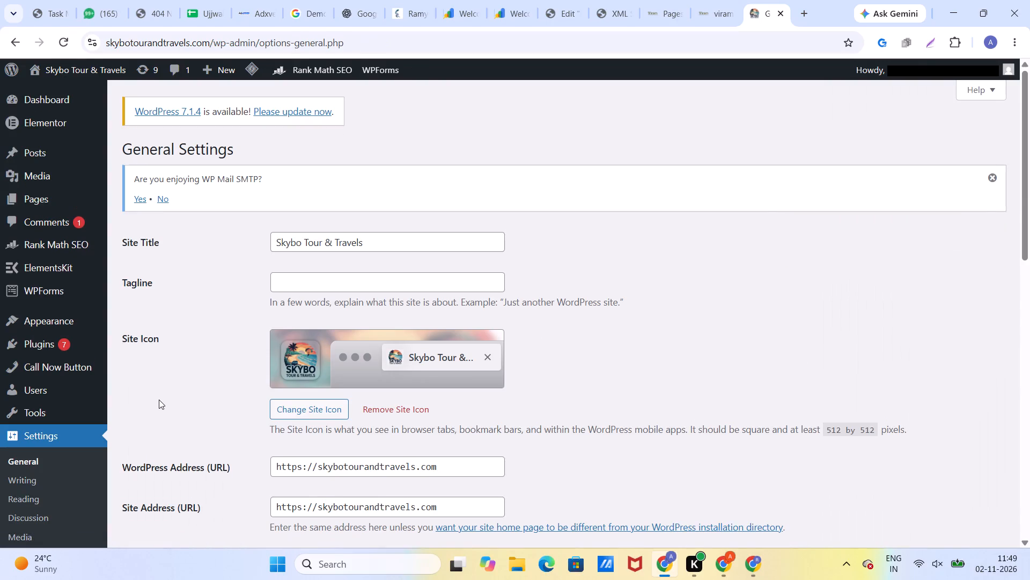
scroll(196, 387, down, 8)
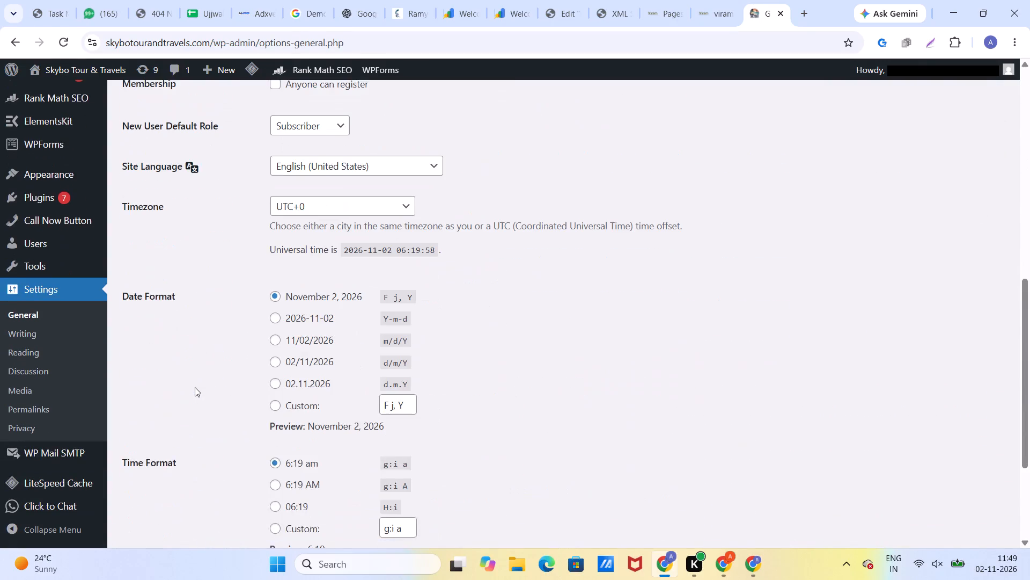
scroll(195, 387, up, 9)
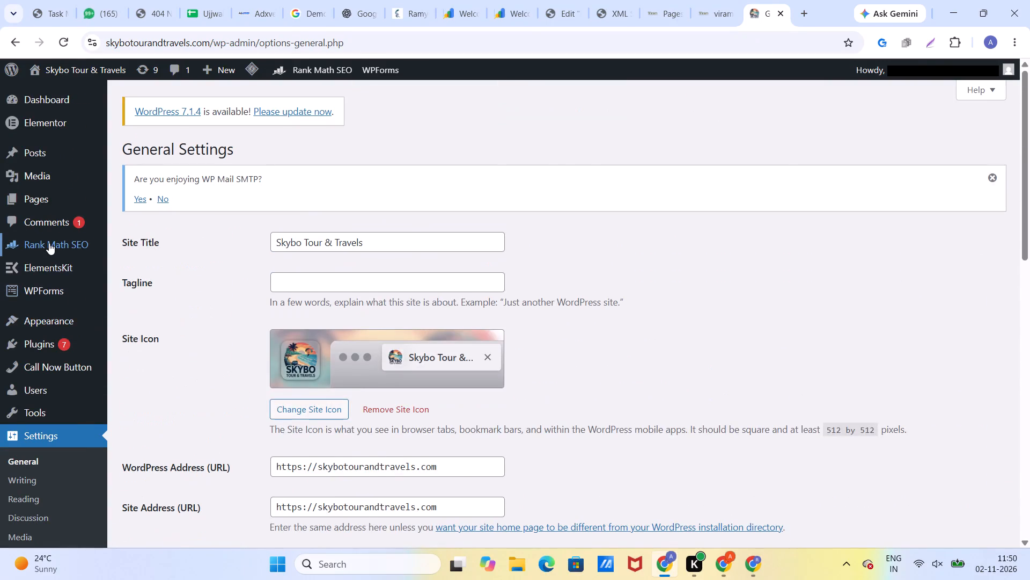
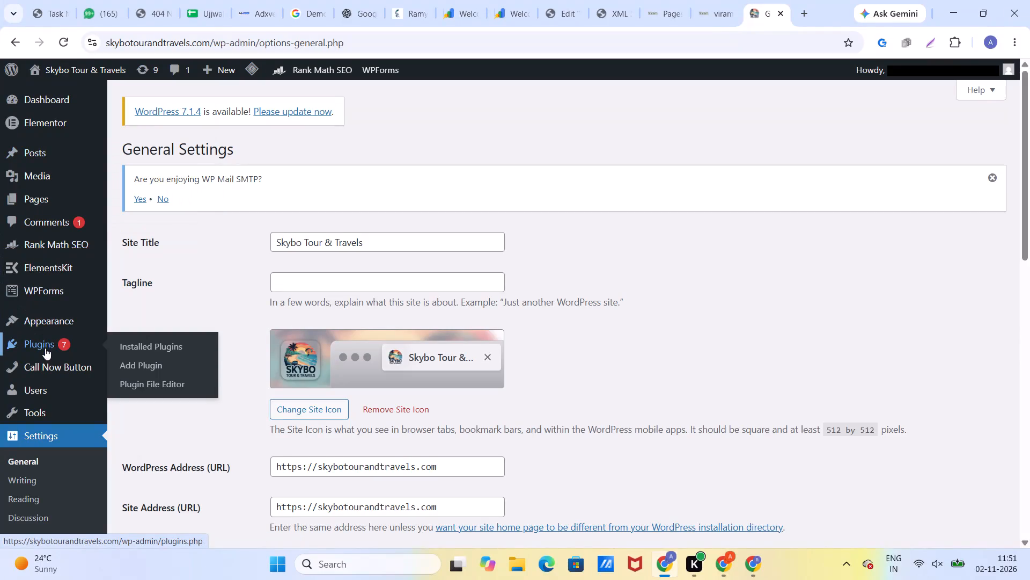
Open the installed plugins list and look through it for a plugin that handles reCAPTCHA.
click(45, 348)
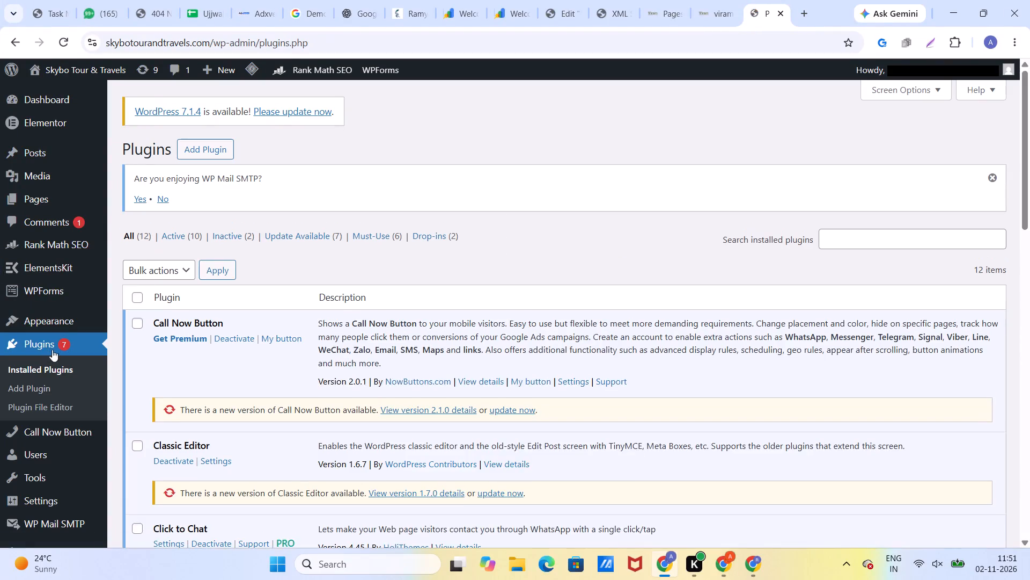
scroll(227, 374, down, 11)
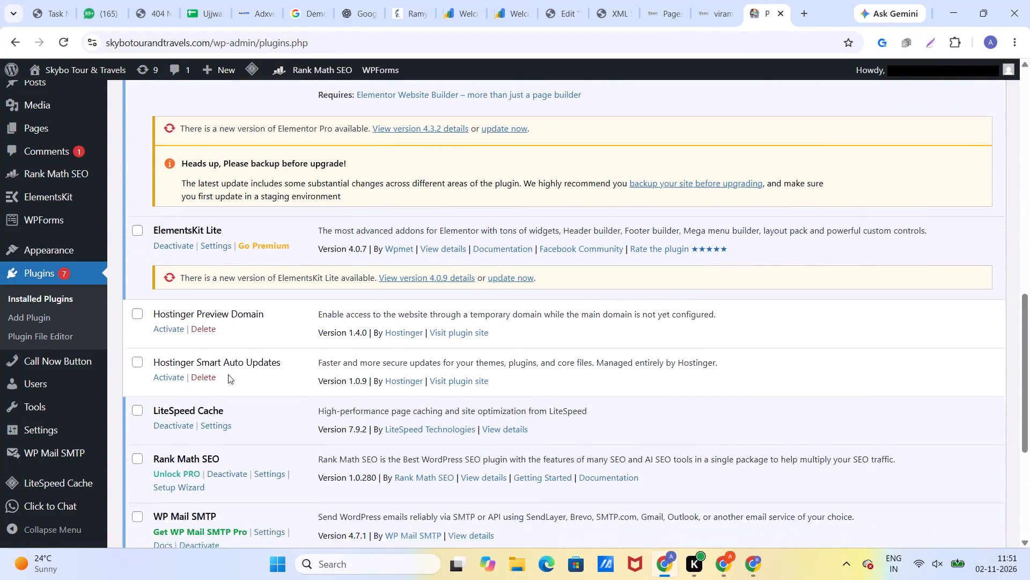
scroll(228, 374, down, 2)
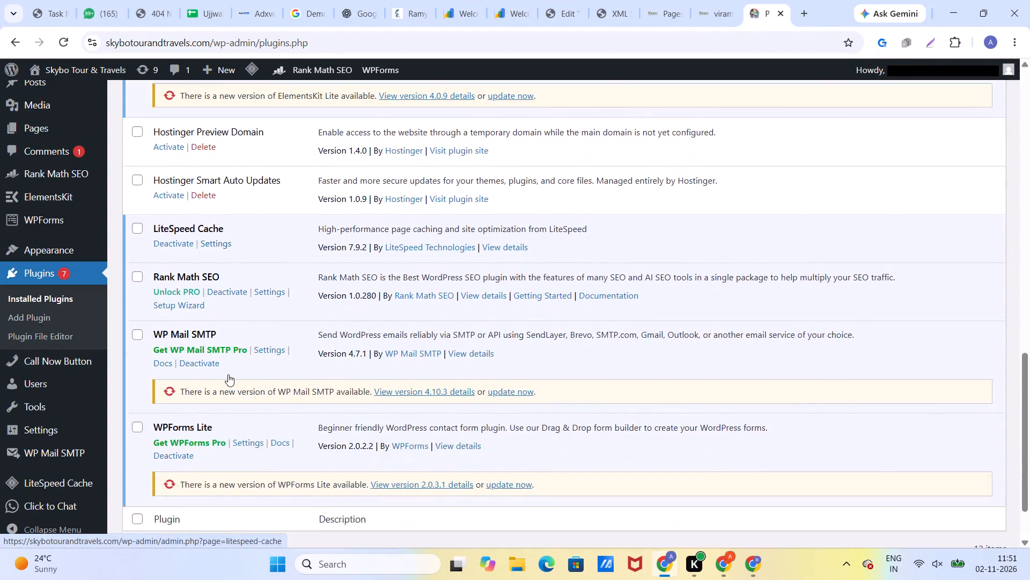
scroll(228, 374, down, 1)
scroll(228, 374, up, 20)
scroll(228, 374, up, 2)
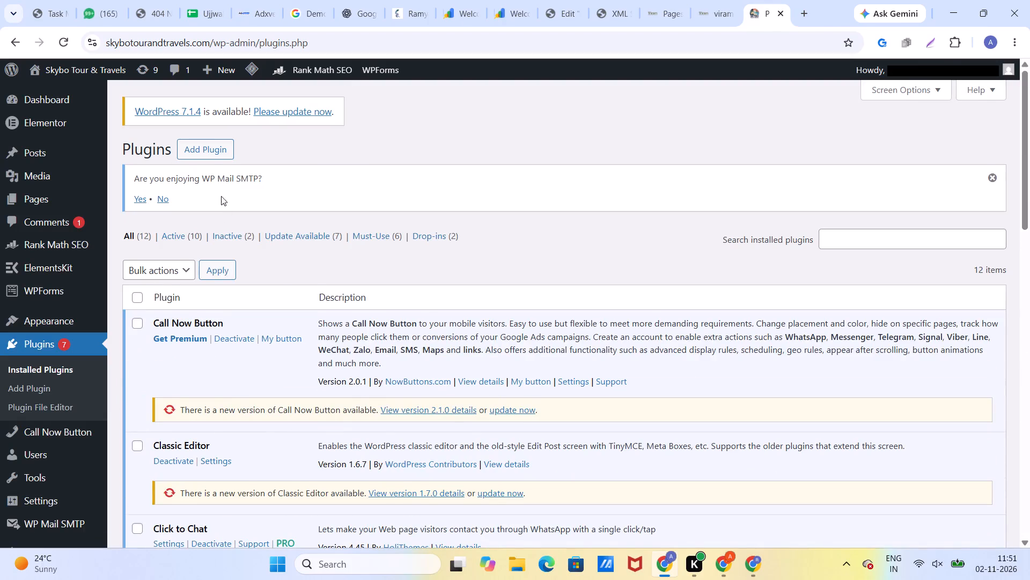
Search the plugin directory for "recaptcha", then install and activate Advanced Google reCAPTCHA.
click(205, 151)
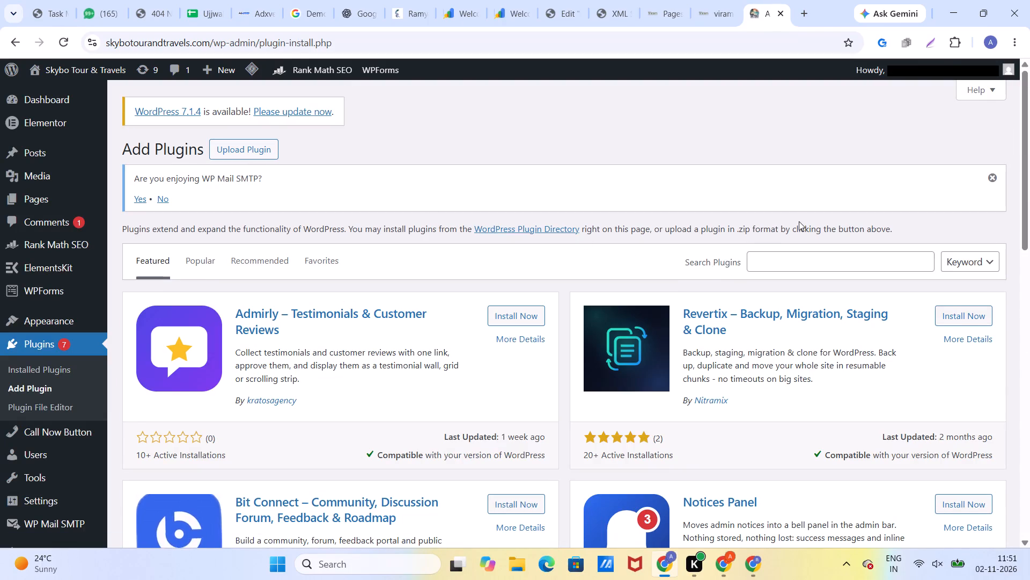
click(784, 252)
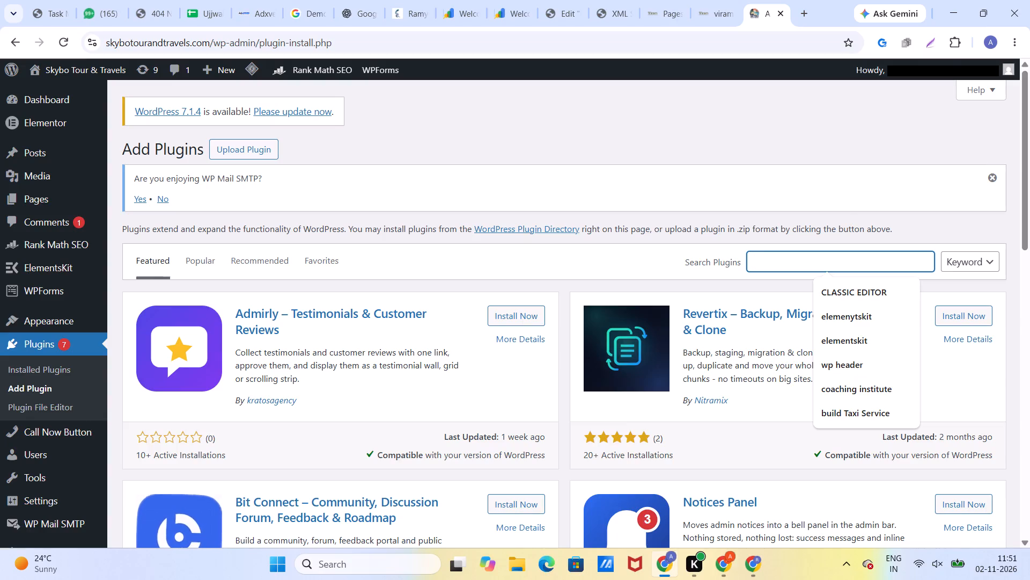
text(re)
text(cap)
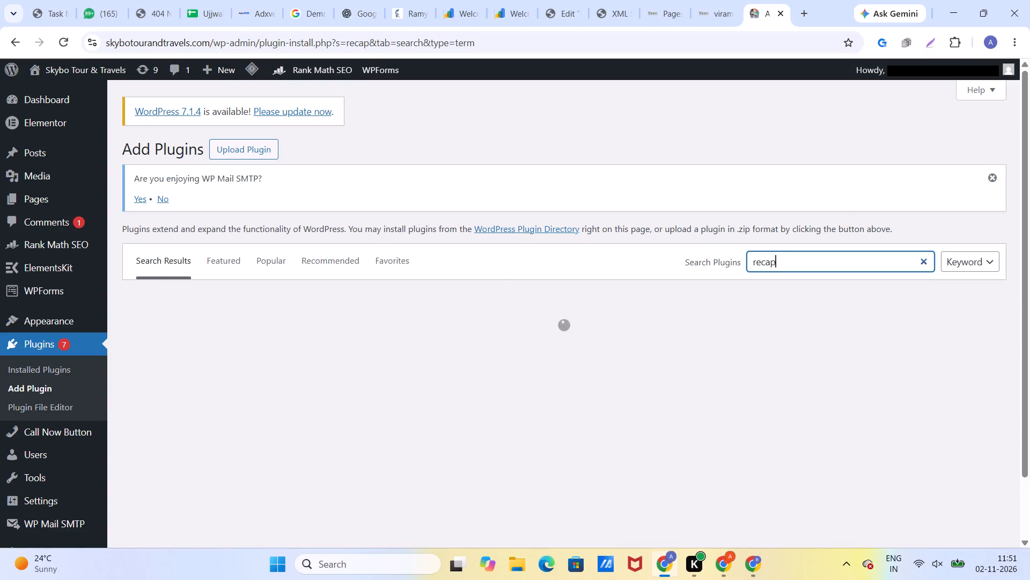
text(tcha)
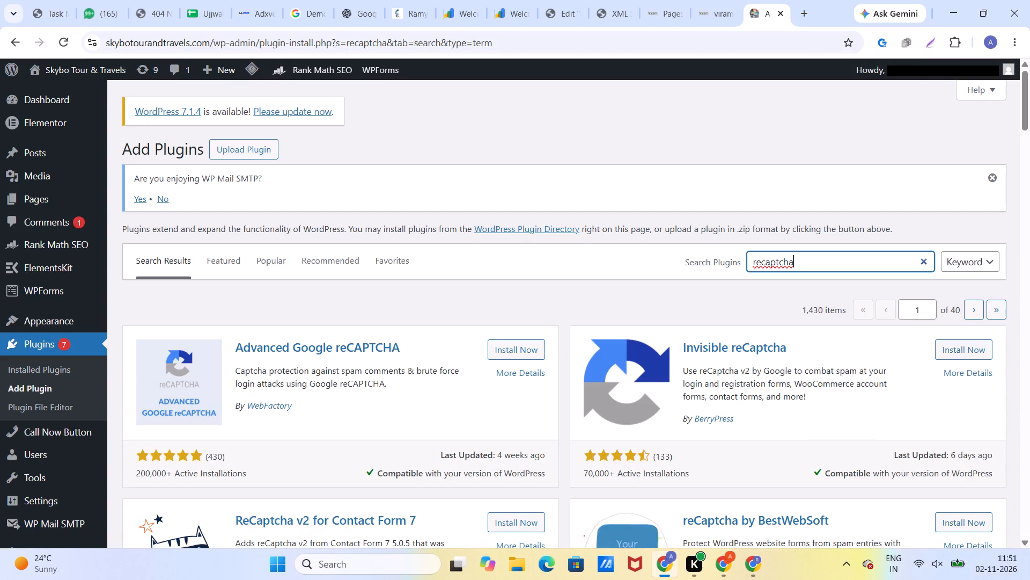
click(505, 347)
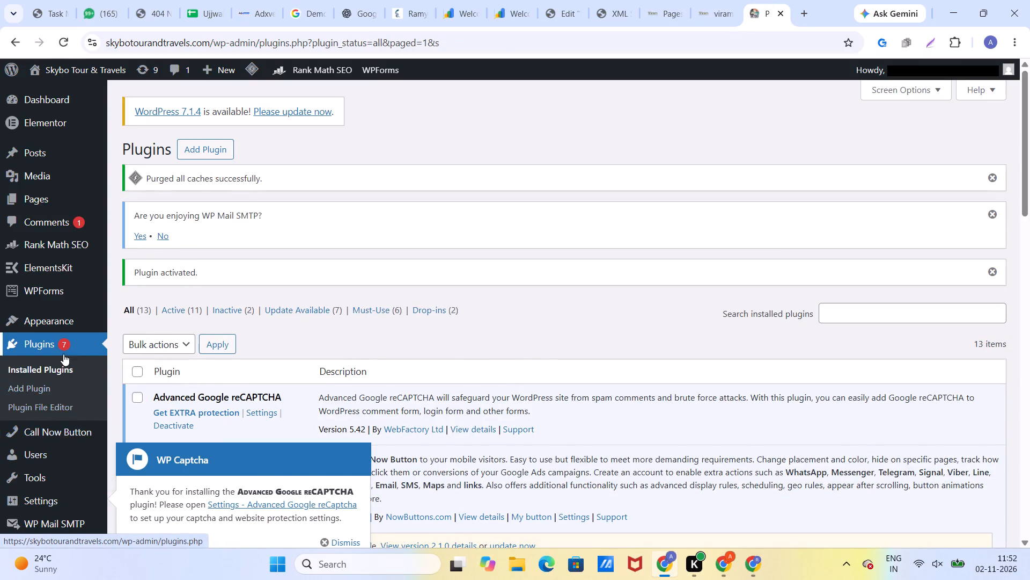
Dismiss the WP Captcha welcome notice on the Plugins page.
scroll(63, 354, down, 5)
scroll(58, 393, up, 3)
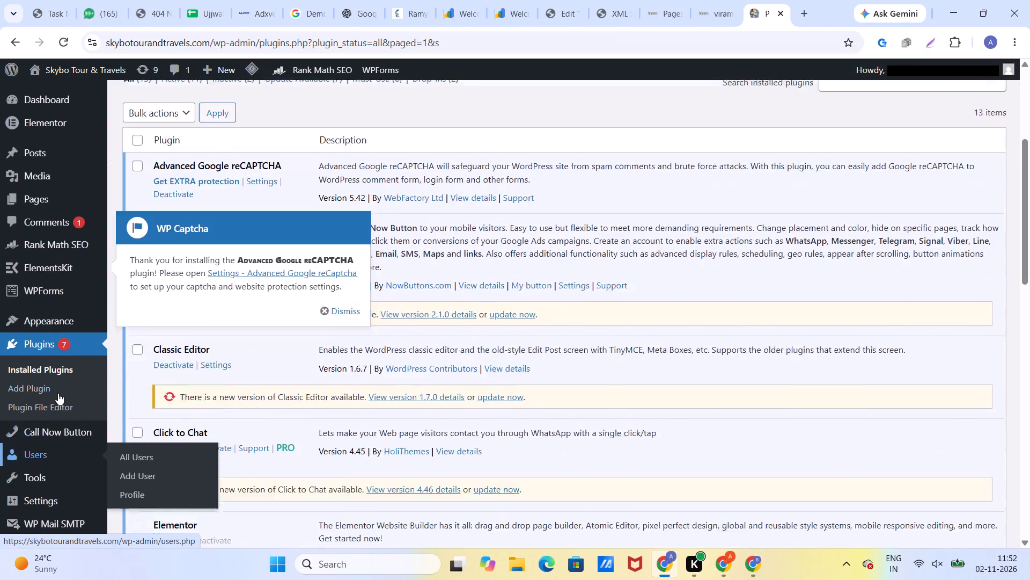
click(344, 405)
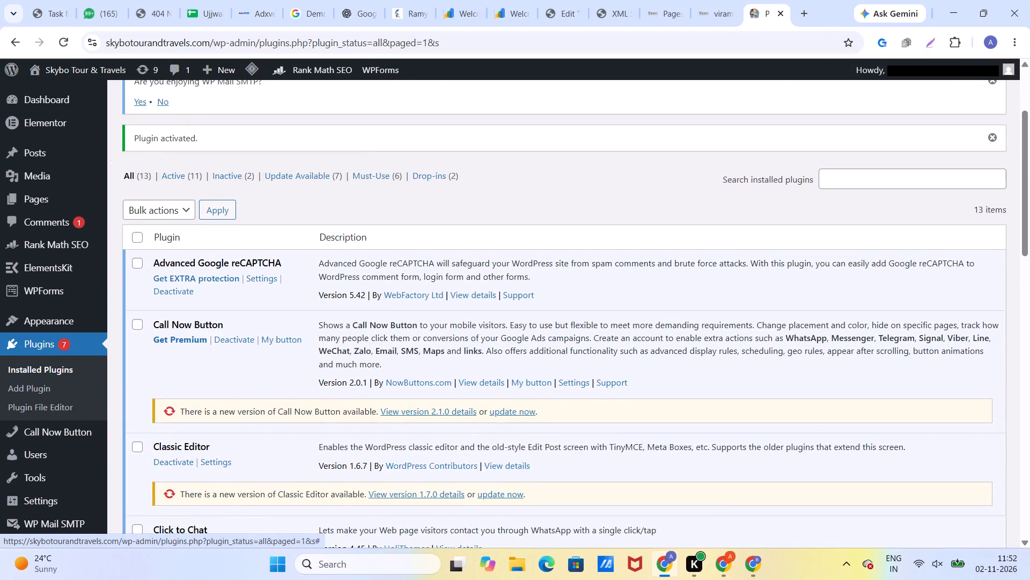
Reload the installed plugins list and look through all its entries for where reCAPTCHA can be configured.
scroll(344, 405, down, 11)
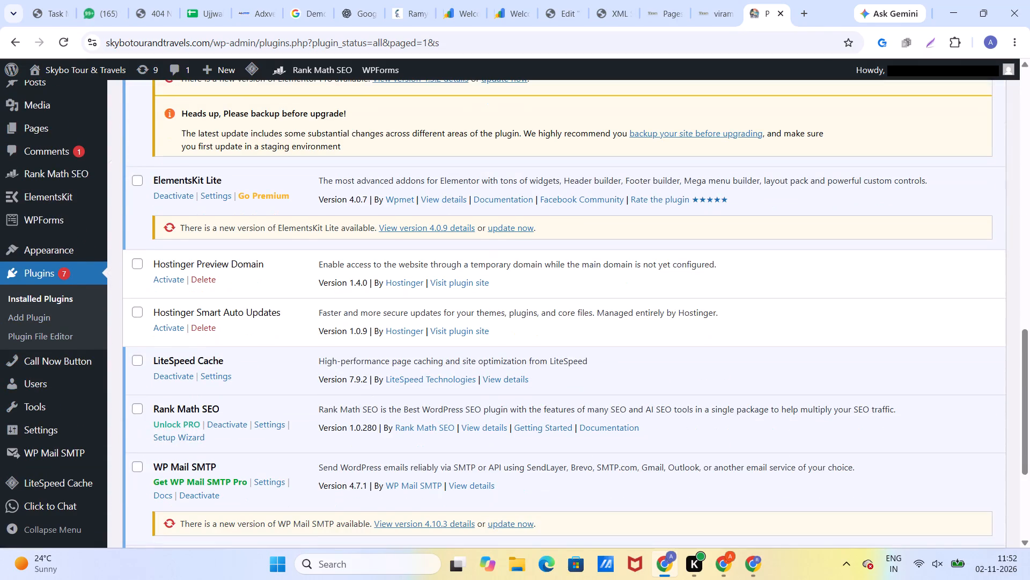
scroll(344, 405, down, 3)
scroll(344, 405, up, 1)
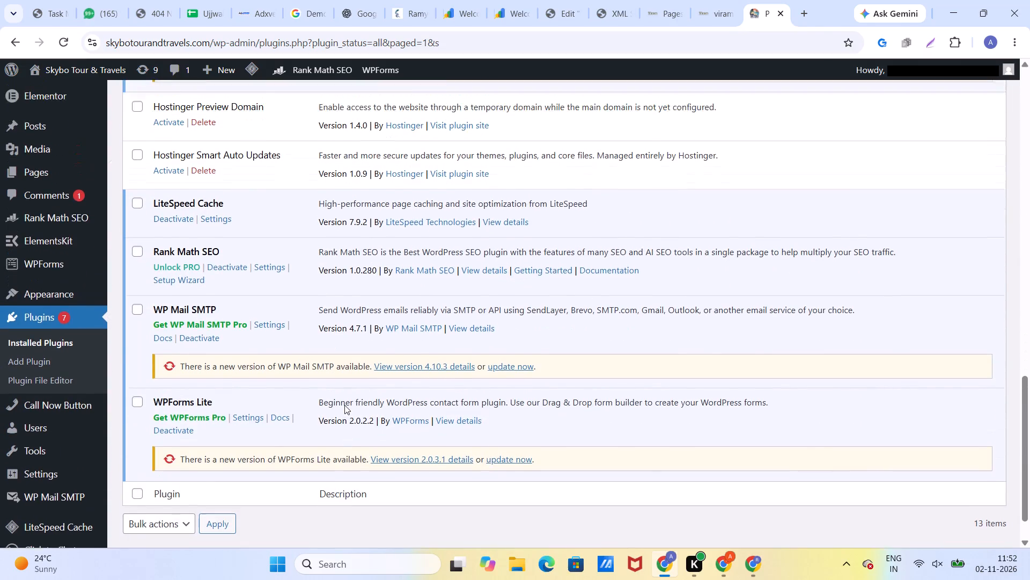
scroll(344, 405, up, 4)
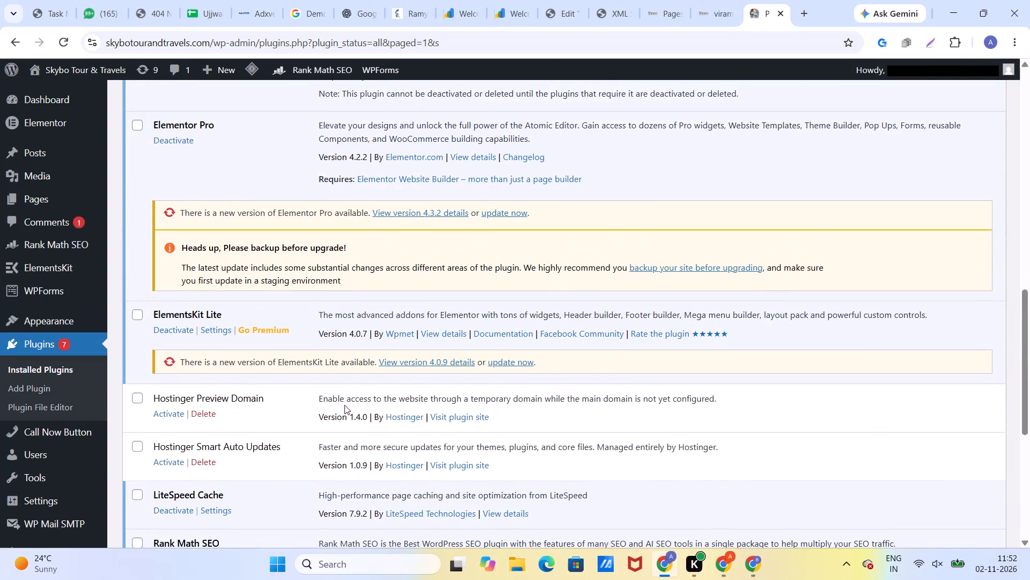
scroll(344, 405, up, 5)
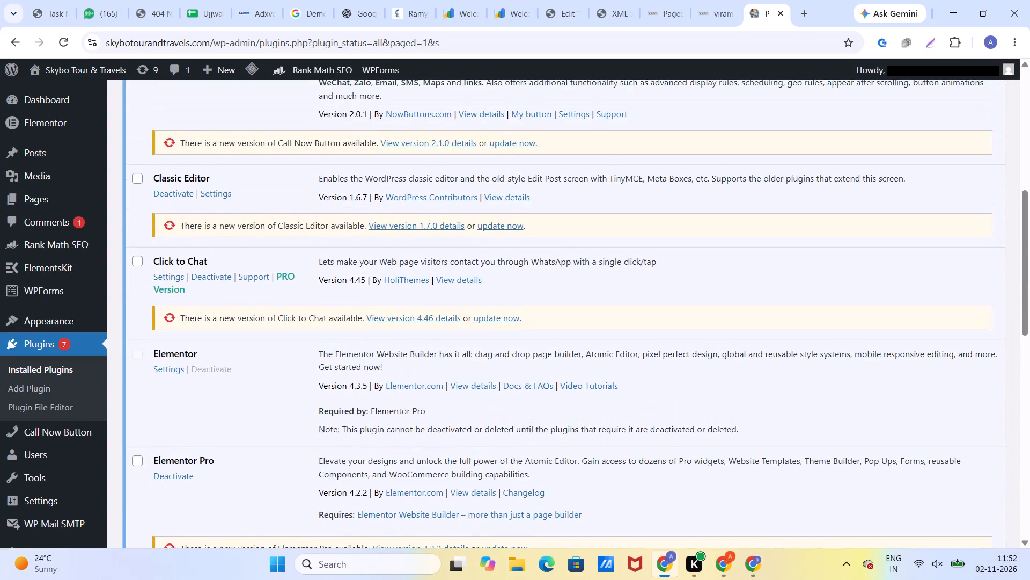
scroll(344, 405, up, 3)
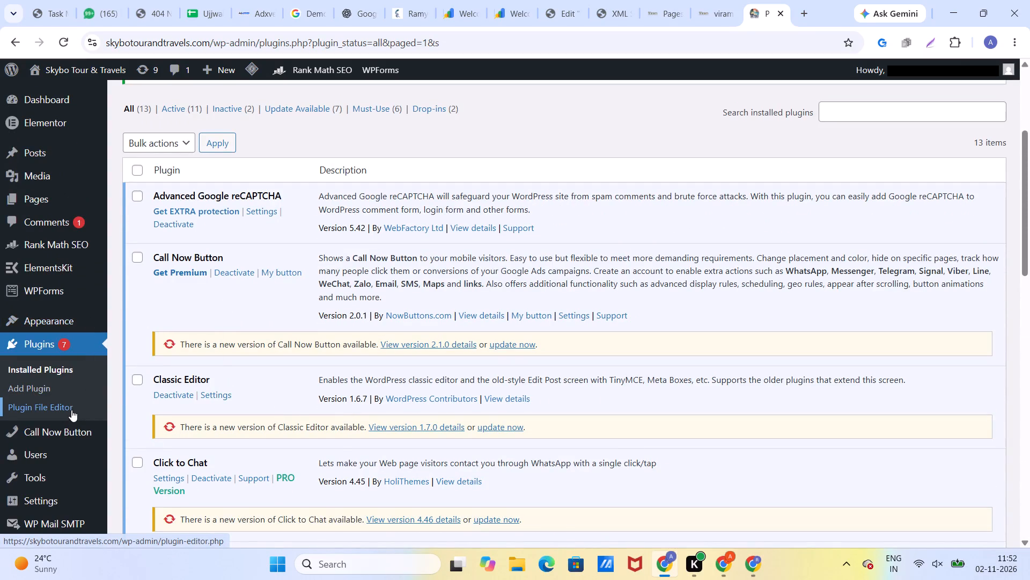
click(53, 343)
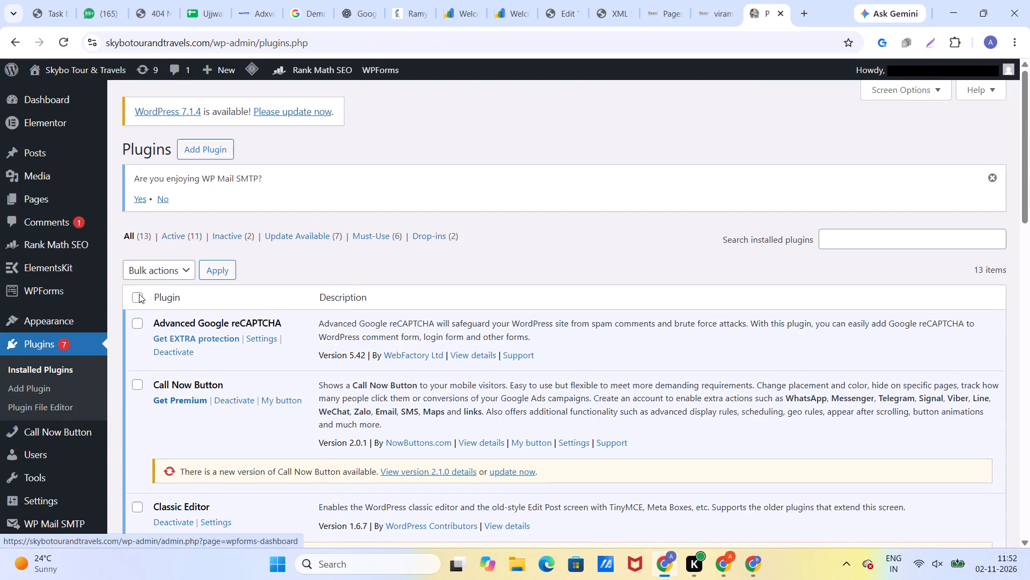
scroll(63, 314, up, 5)
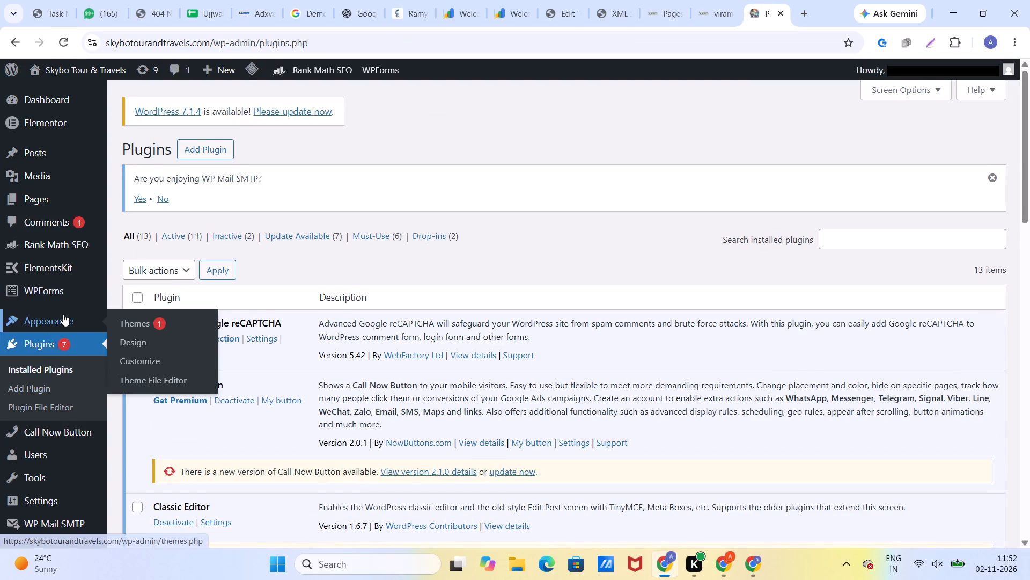
scroll(59, 295, down, 7)
scroll(67, 363, down, 1)
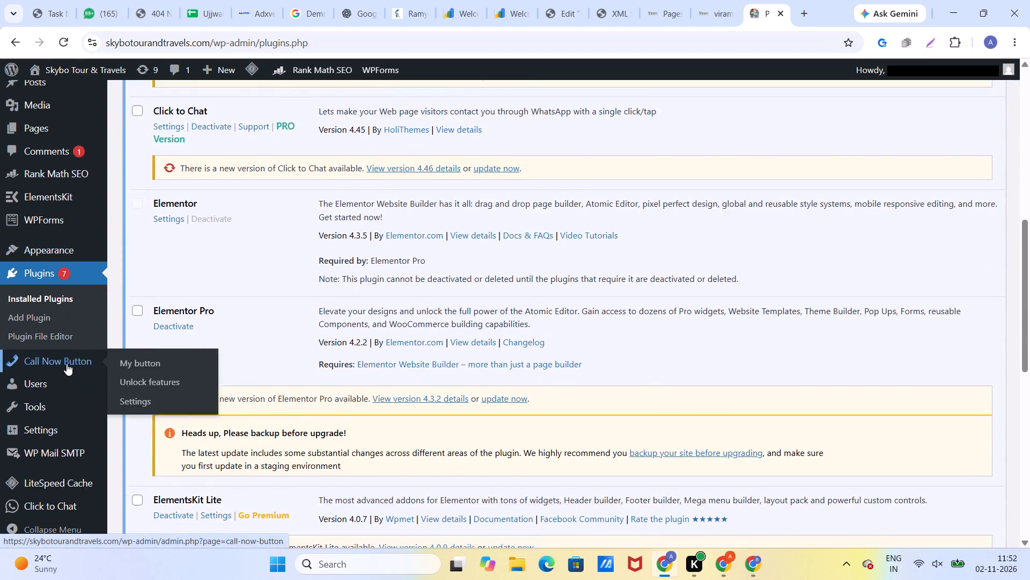
scroll(67, 364, down, 2)
scroll(59, 412, down, 4)
scroll(107, 265, up, 6)
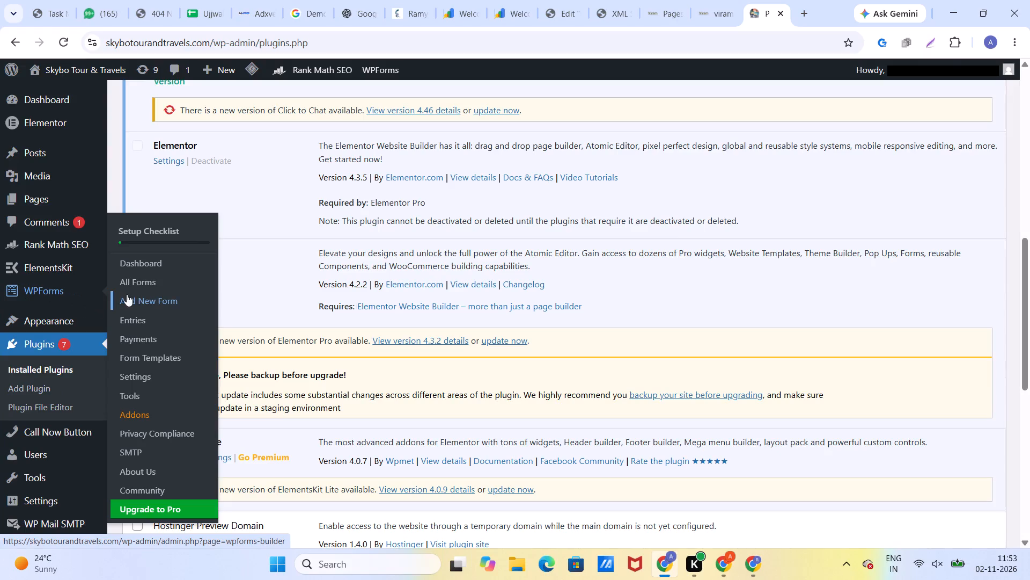
Open the WPForms CAPTCHA settings, dismissing the What's New announcement, and select reCAPTCHA as the service.
click(148, 379)
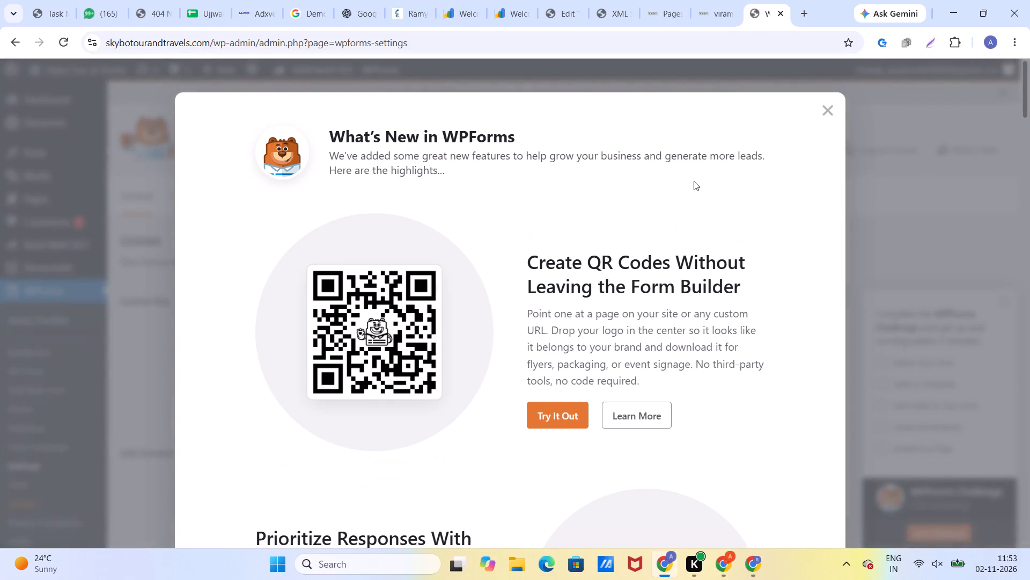
click(826, 112)
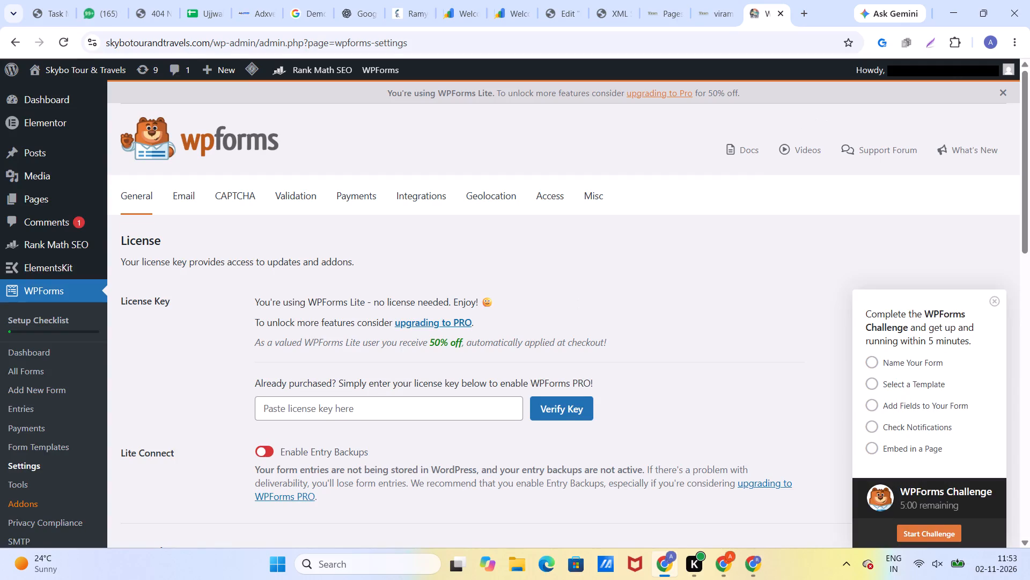
click(239, 202)
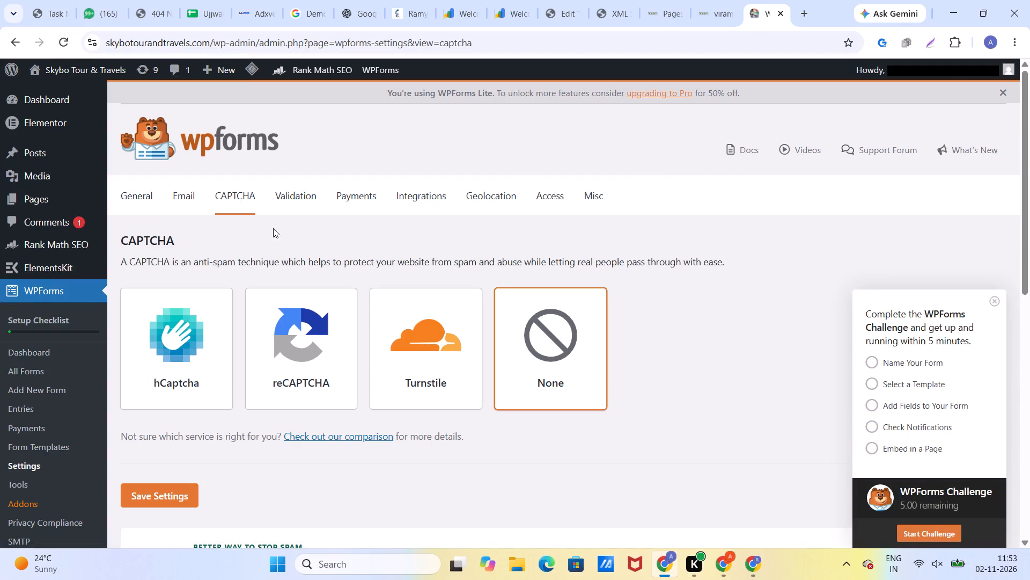
click(296, 338)
Examine the WPForms reCAPTCHA options, including type, Site Key, Secret Key, Fail Message and No-Conflict Mode.
scroll(311, 332, down, 4)
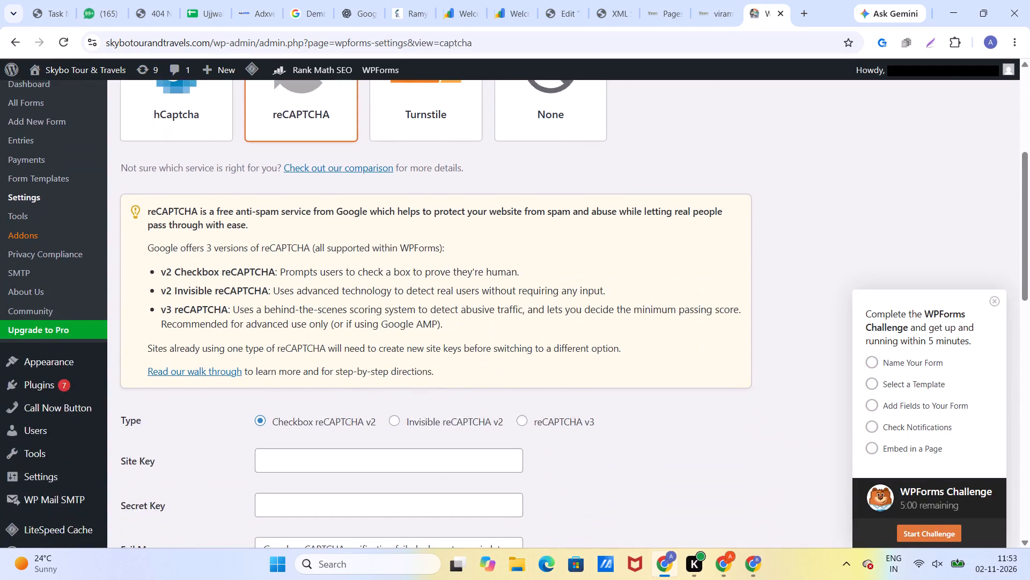
scroll(312, 330, down, 3)
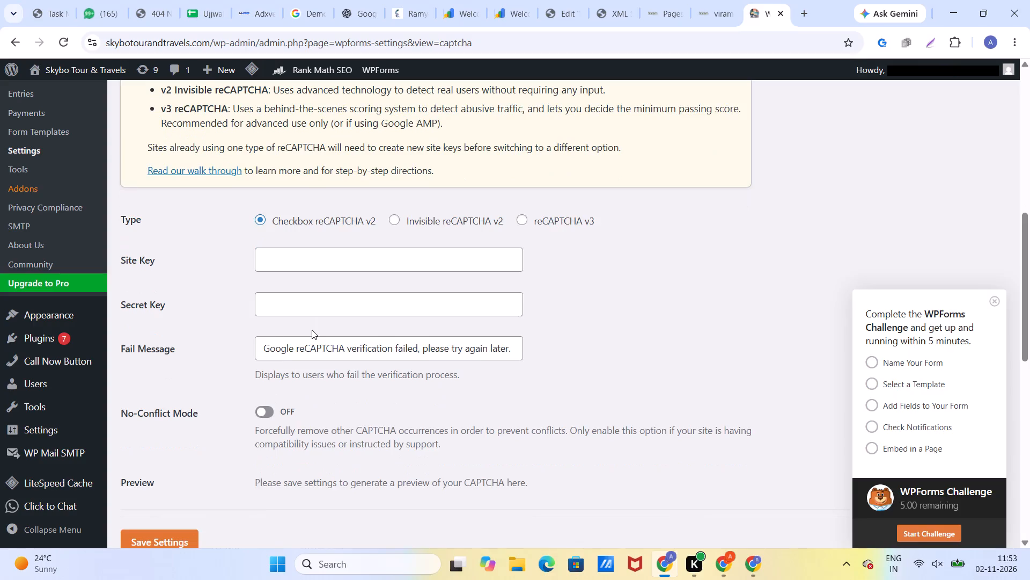
scroll(312, 330, down, 9)
scroll(312, 330, up, 4)
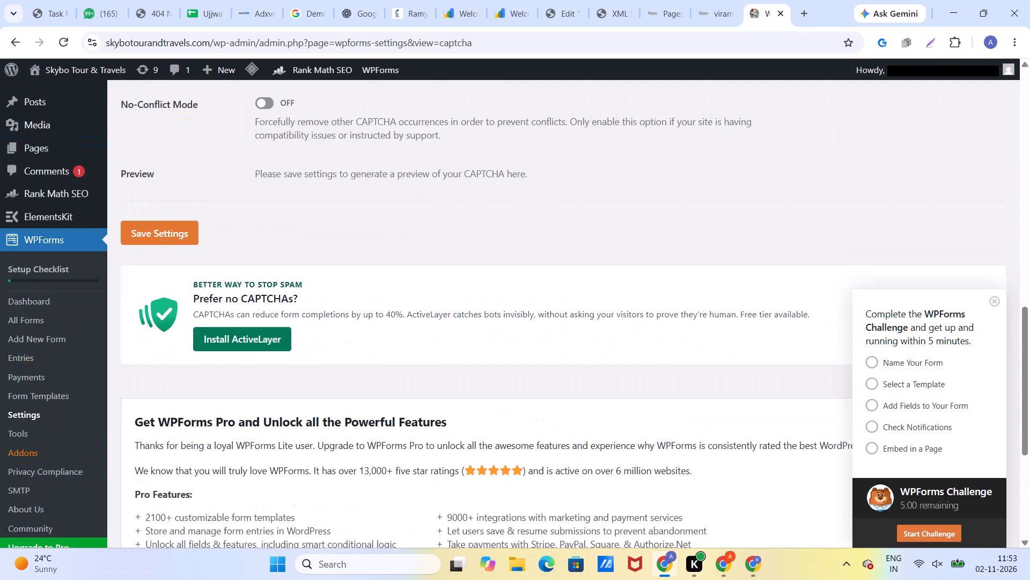
scroll(312, 330, up, 4)
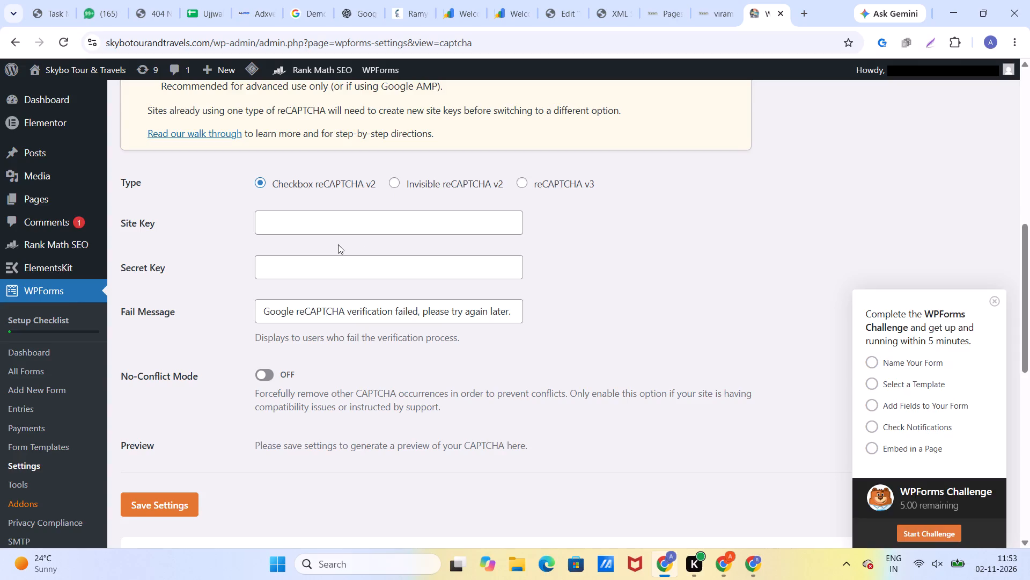
scroll(338, 244, down, 4)
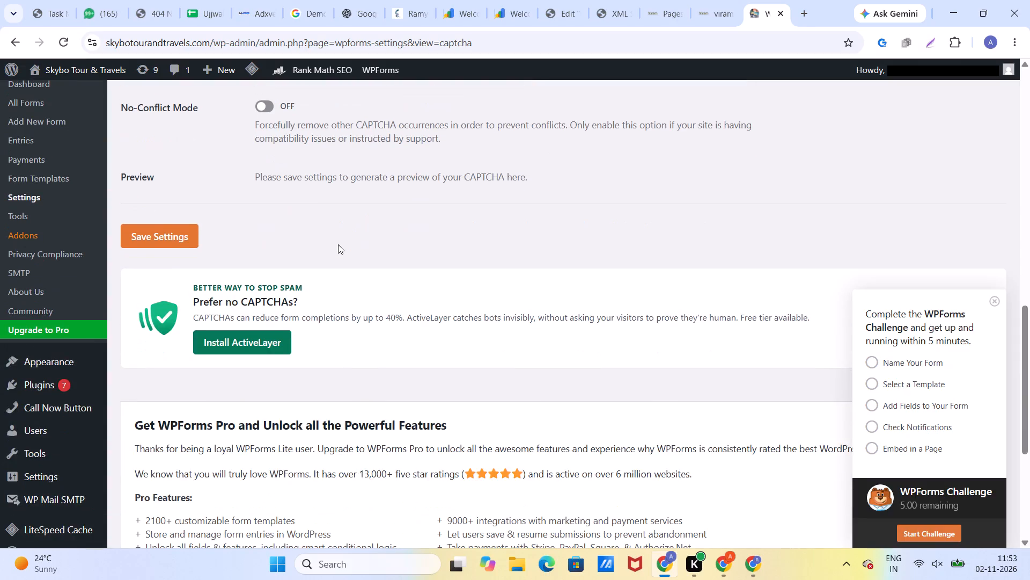
scroll(338, 244, up, 4)
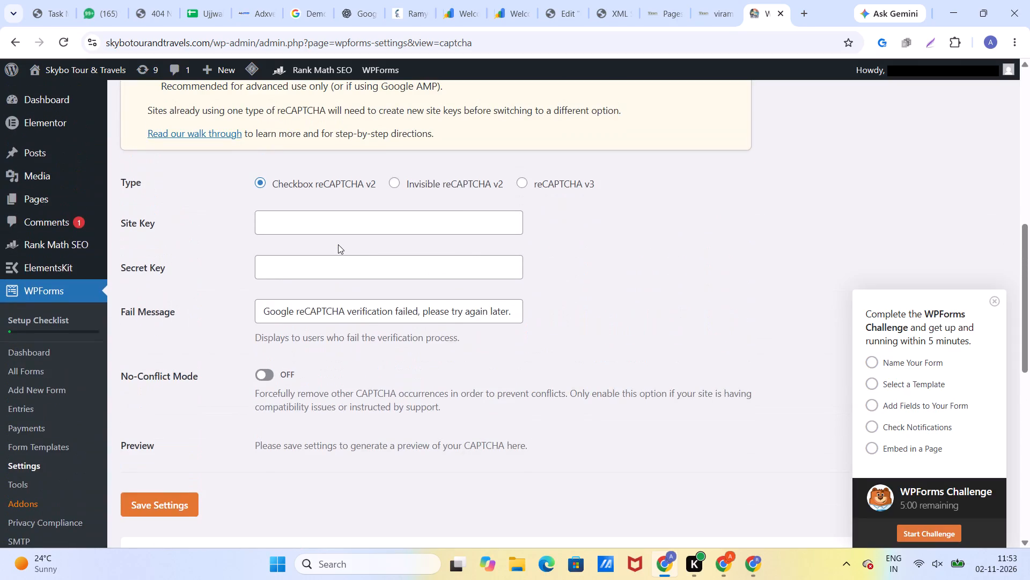
scroll(338, 244, down, 2)
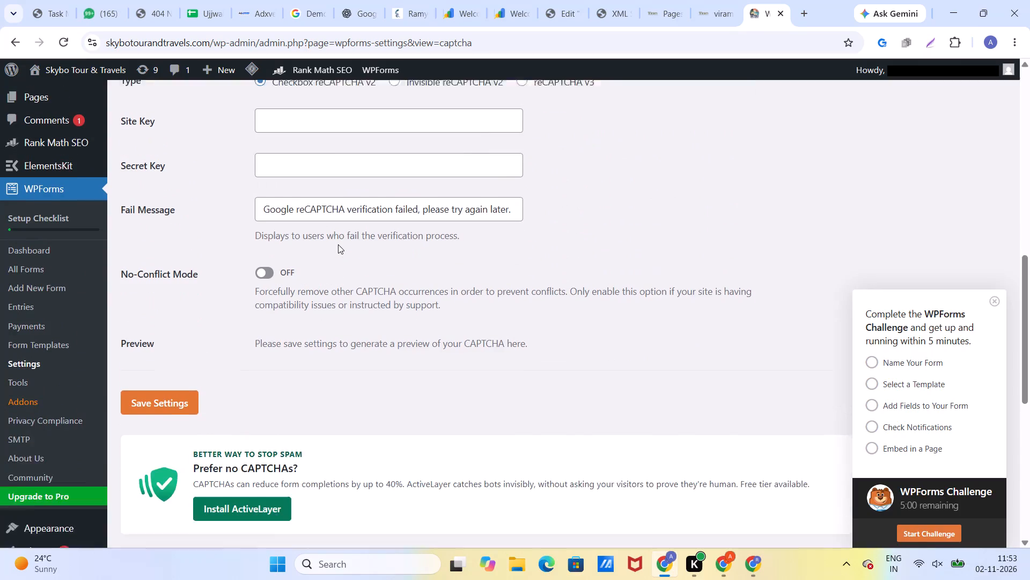
scroll(338, 244, down, 1)
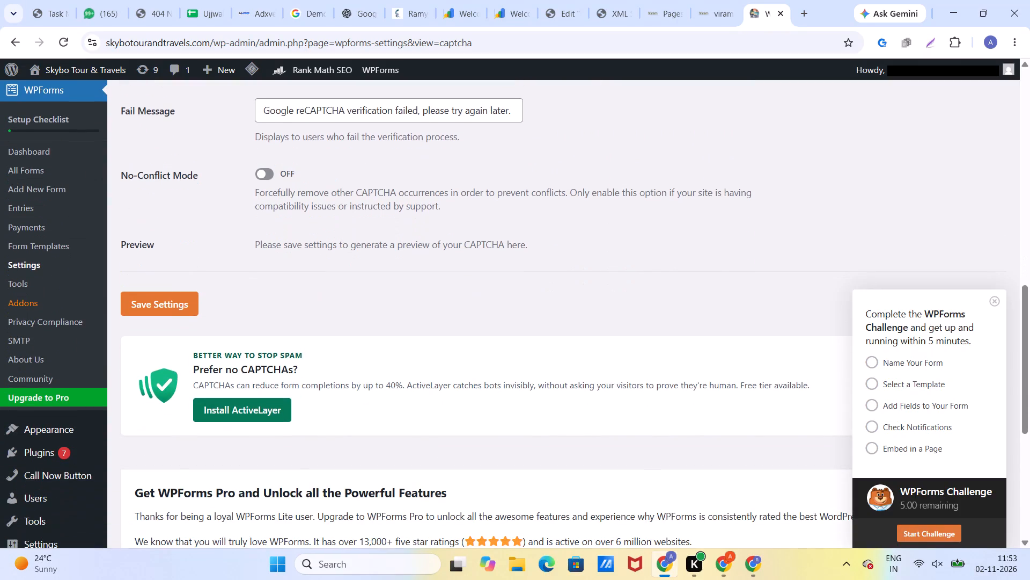
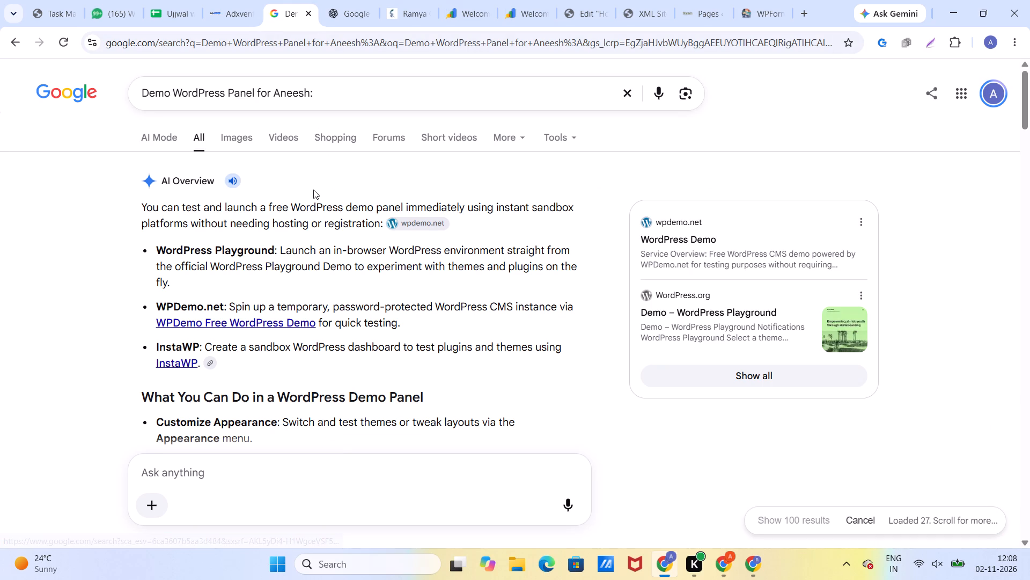
Open the Ramya Ornaments site, close the newsletter sign-up popup and look over the home page.
click(408, 13)
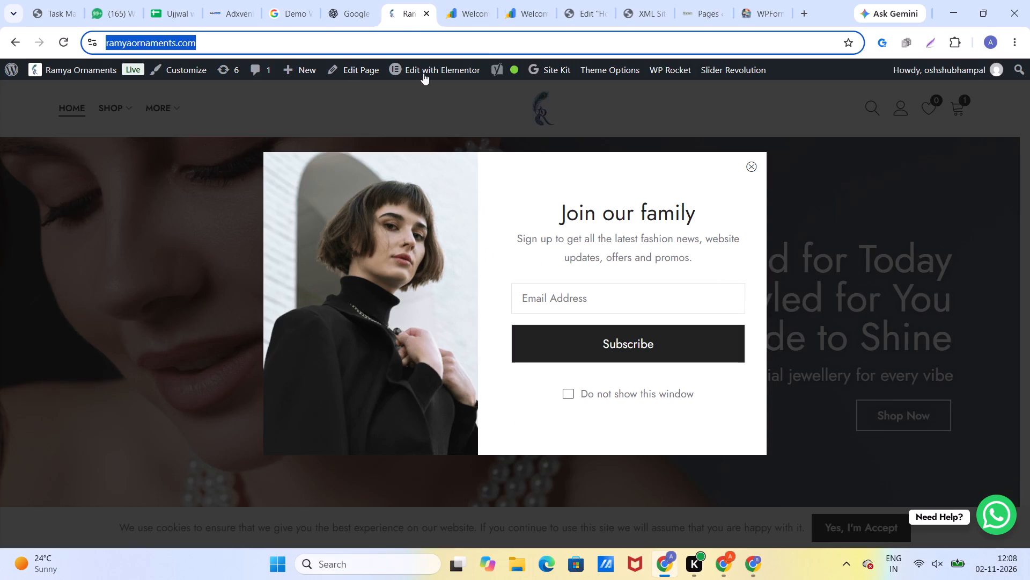
click(755, 165)
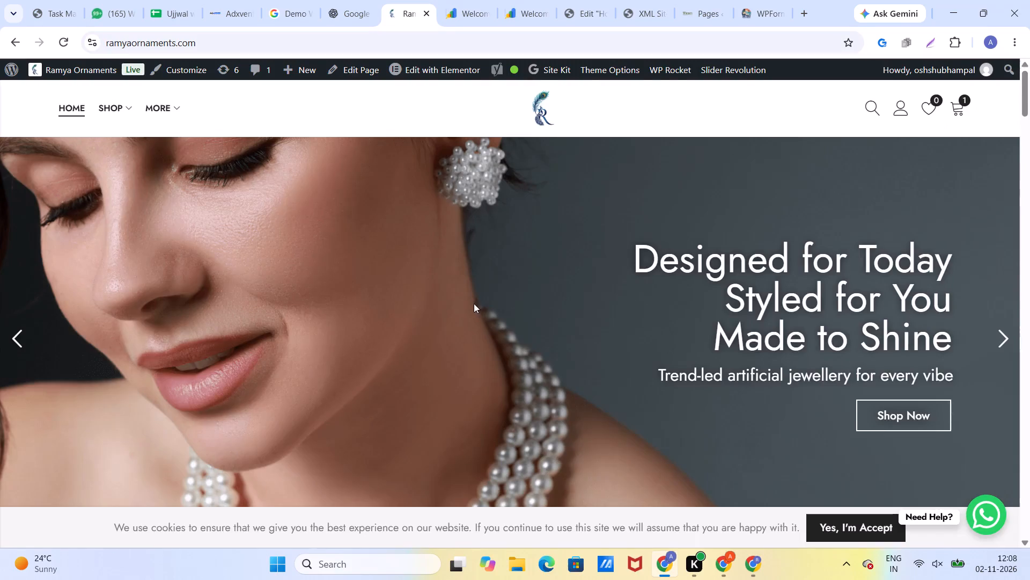
scroll(474, 303, down, 17)
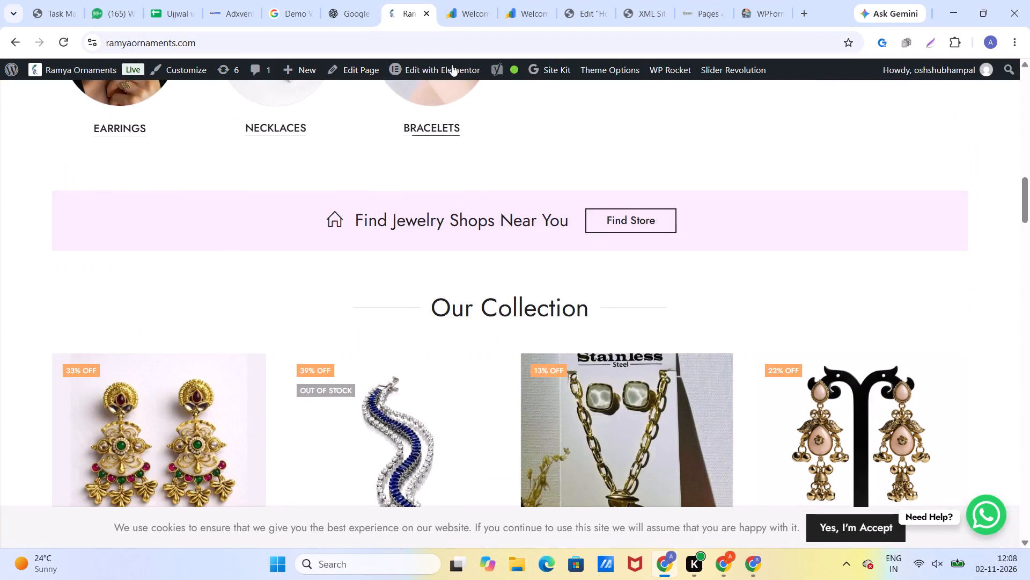
Switch to the browser window with the ramyaornaments.com Search Console property and dismiss the sitemap submission notice.
click(445, 12)
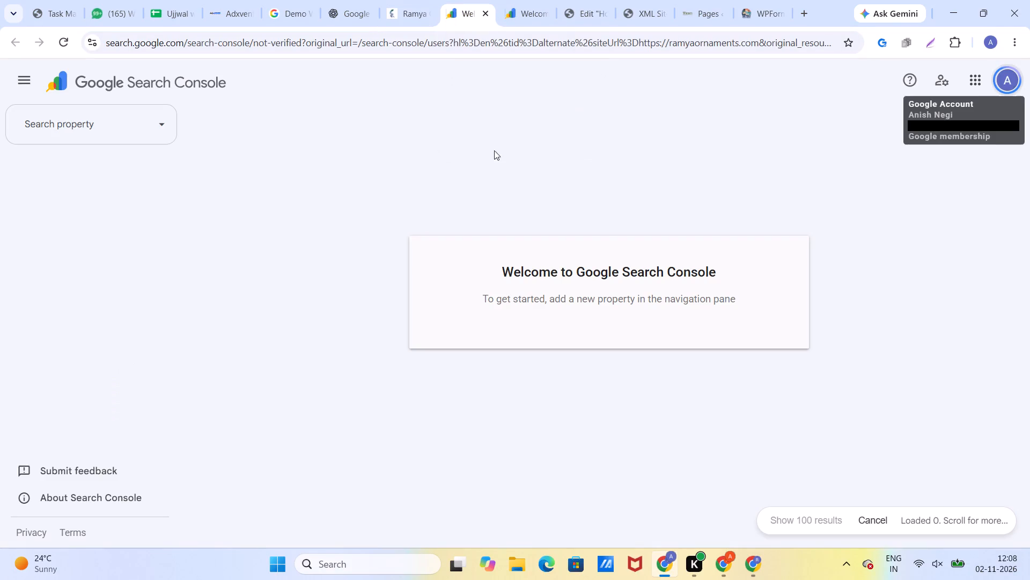
click(519, 13)
click(586, 16)
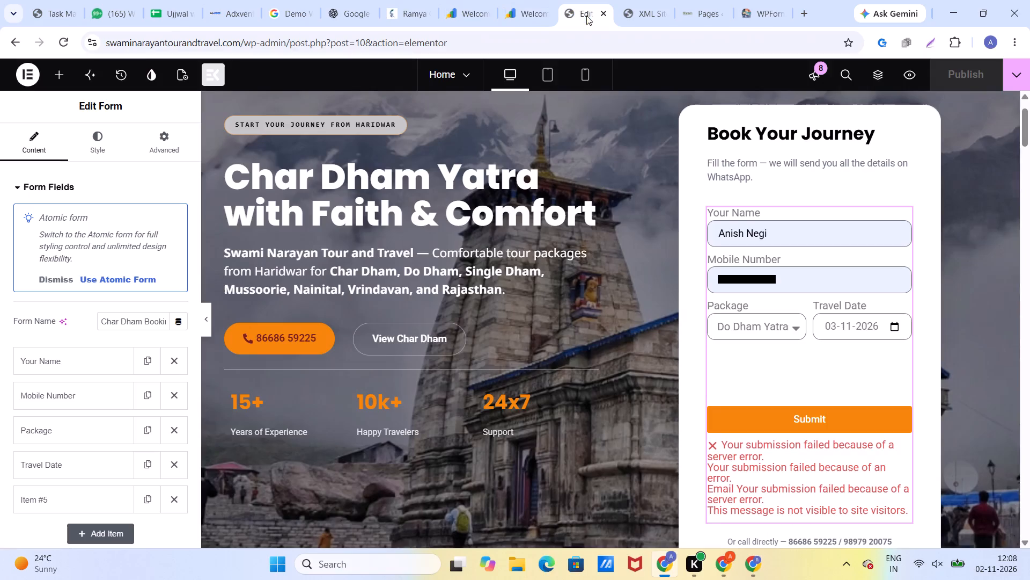
click(755, 571)
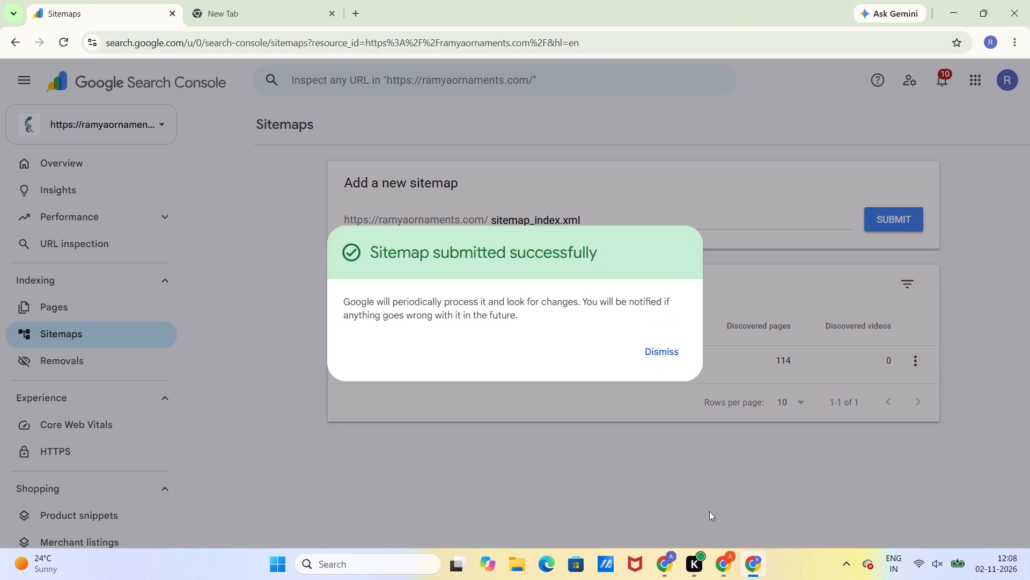
click(651, 347)
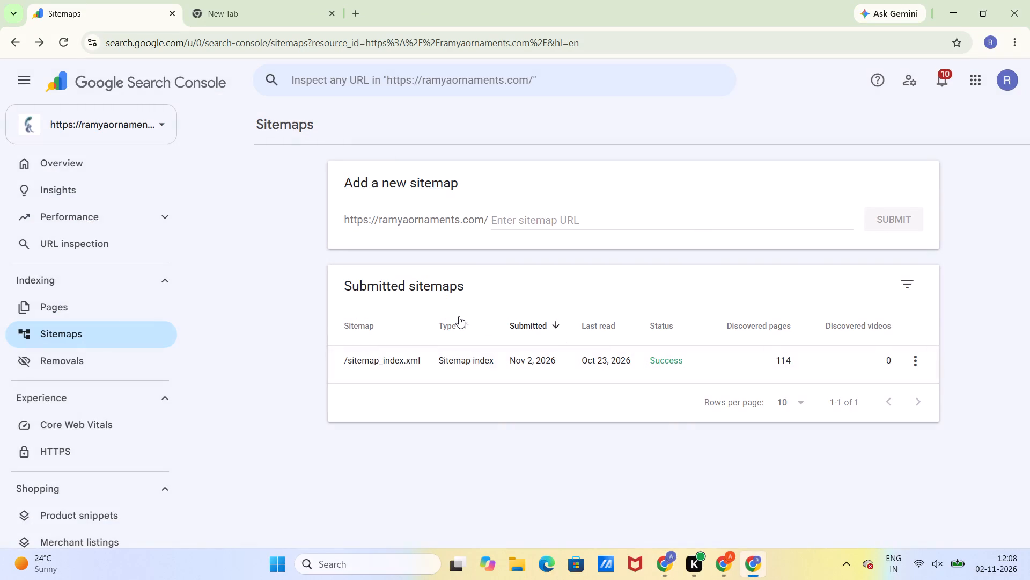
Open the Page indexing report, dismiss its intro tip, and examine the chart and the reasons pages aren't indexed.
scroll(459, 316, up, 2)
click(61, 302)
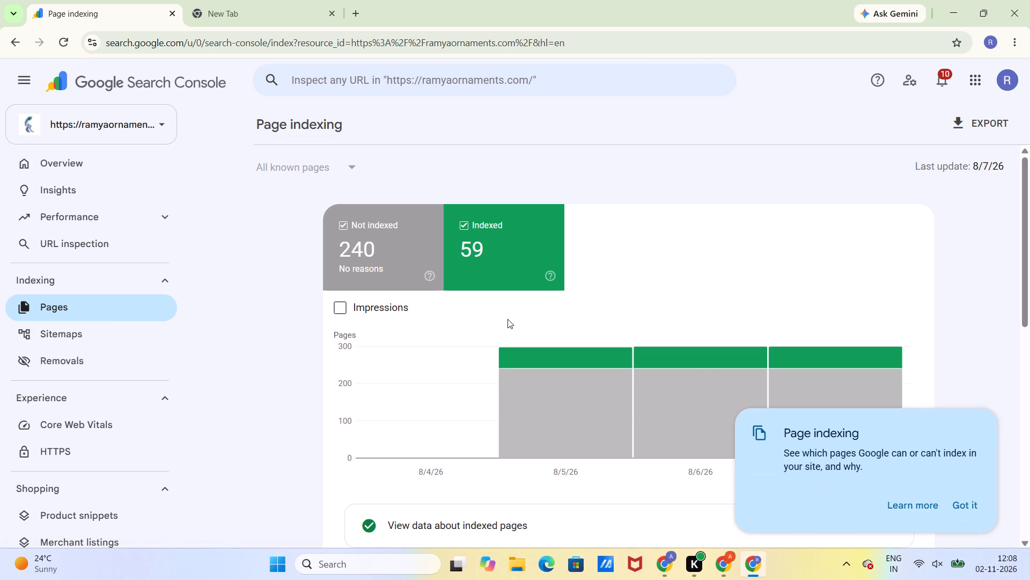
click(969, 502)
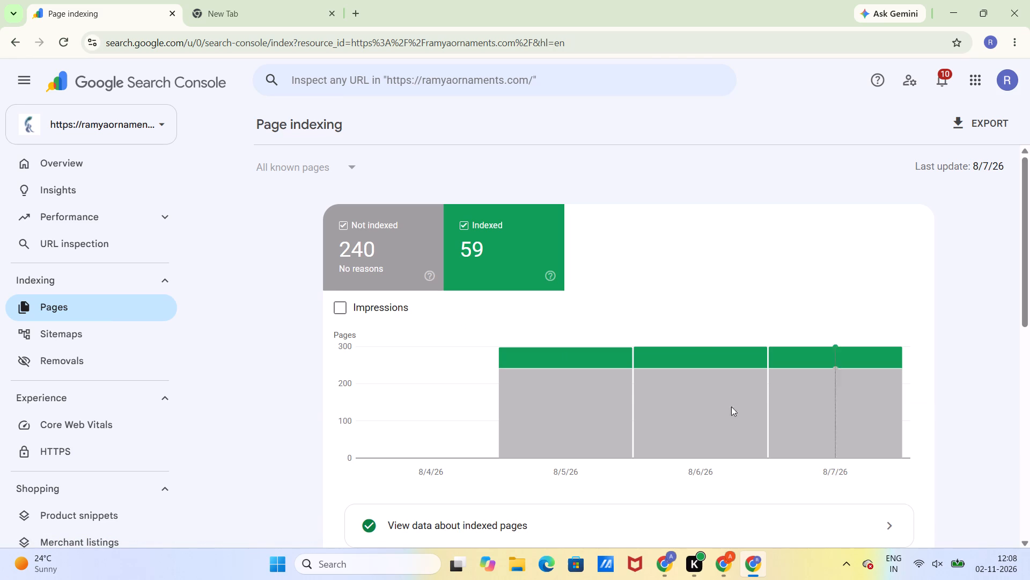
scroll(681, 378, down, 7)
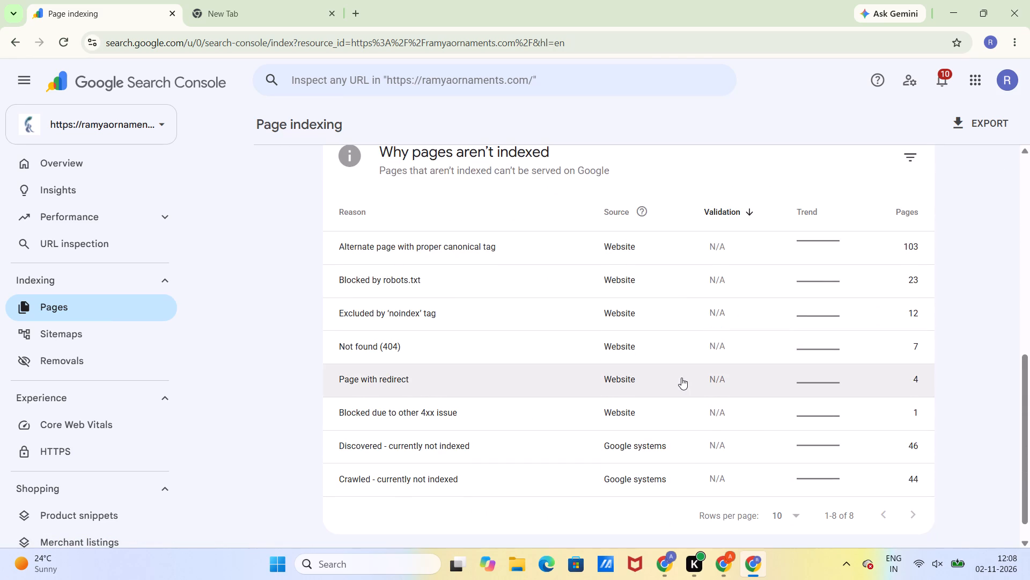
scroll(681, 378, down, 5)
scroll(681, 378, up, 5)
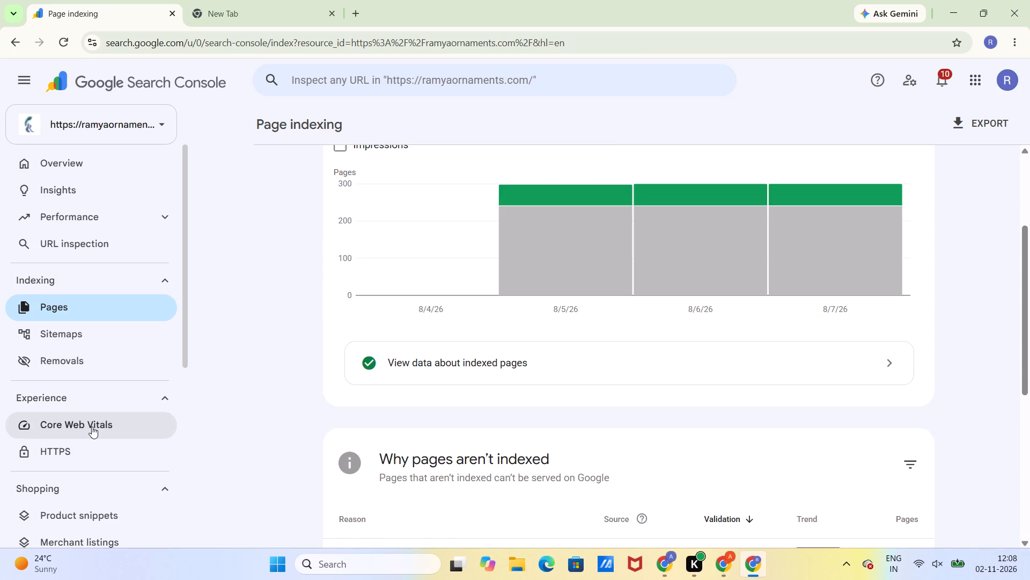
Open the Links report for the property and dismiss its intro tip.
scroll(91, 424, down, 5)
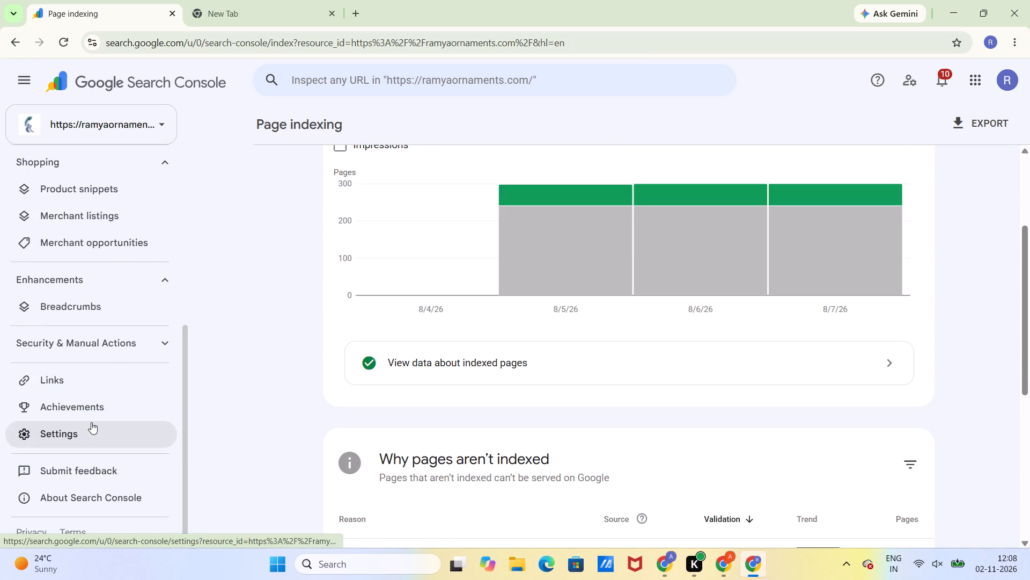
click(92, 384)
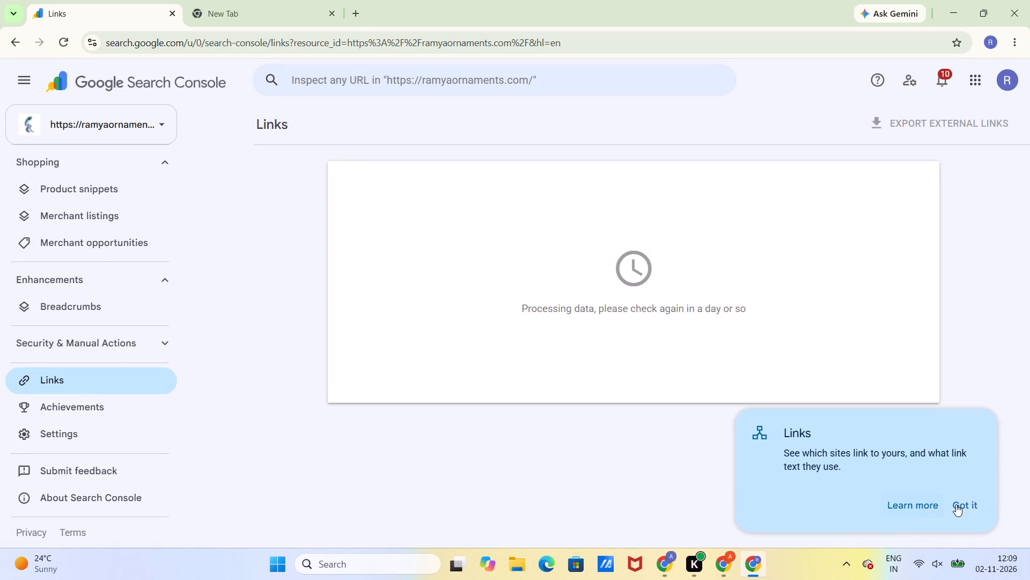
click(959, 503)
scroll(656, 364, up, 4)
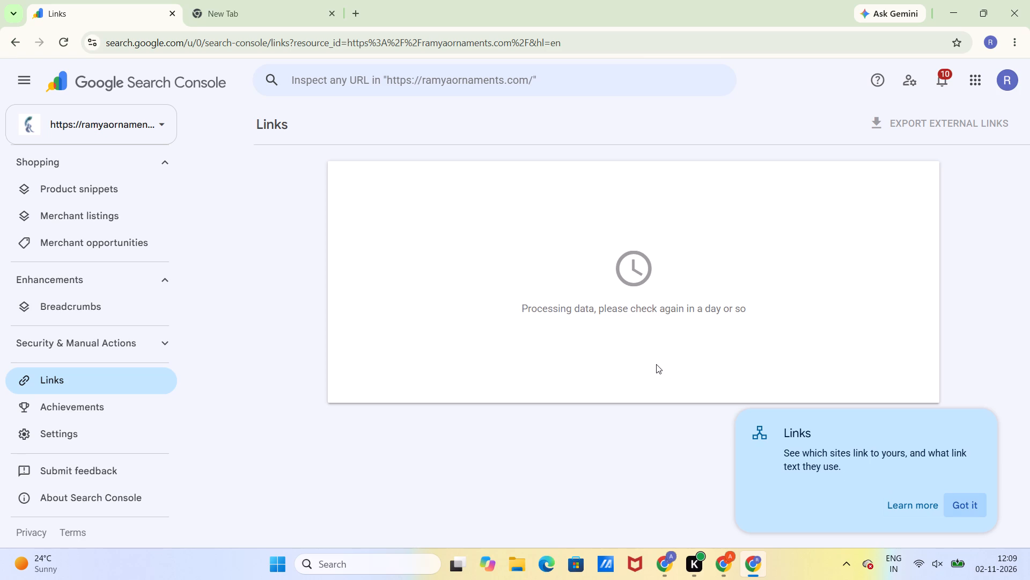
Open the property's Settings, dismiss the intro tip and look through the general, AI and crawling settings.
click(76, 434)
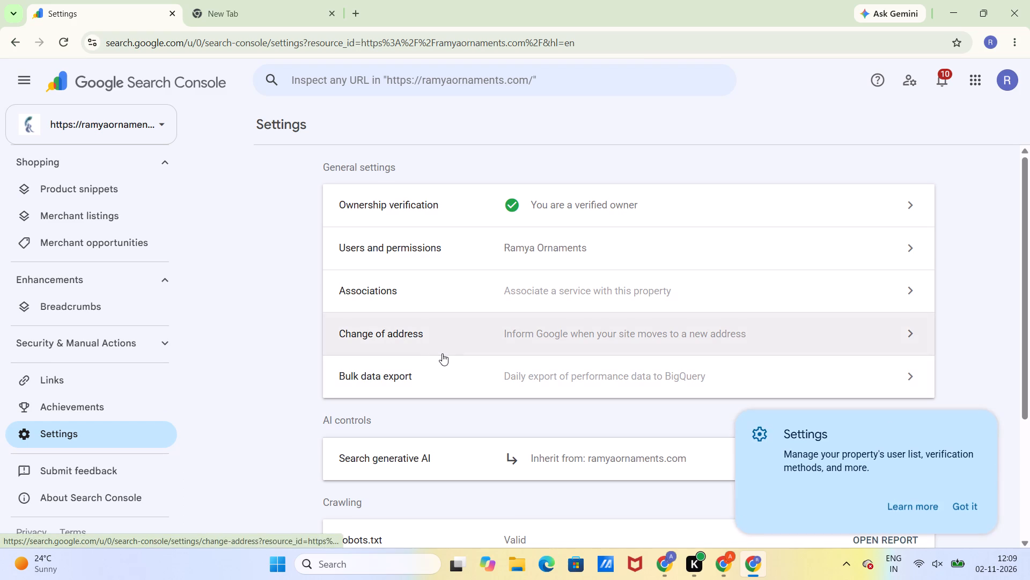
click(957, 504)
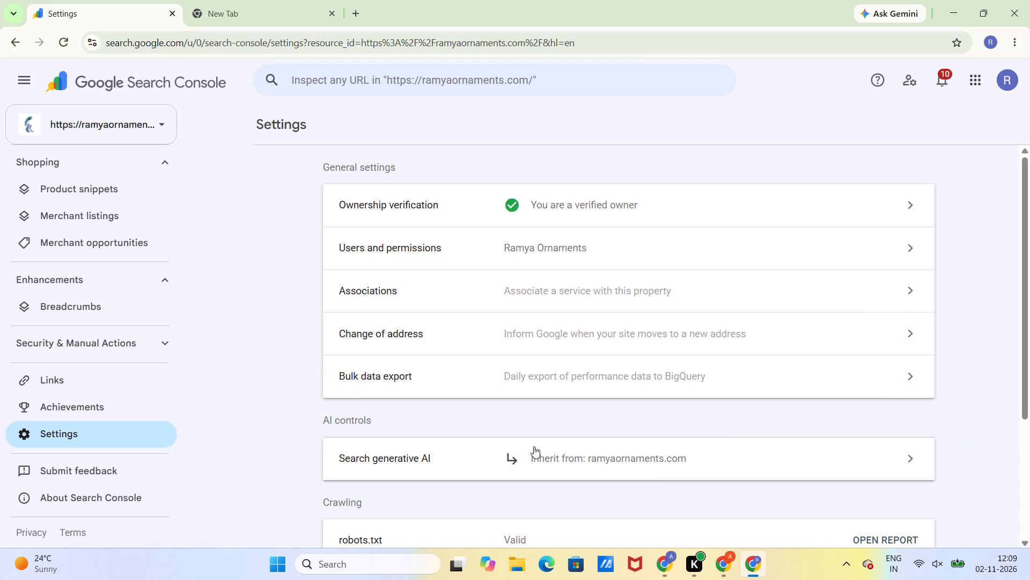
scroll(322, 369, down, 4)
scroll(322, 370, up, 4)
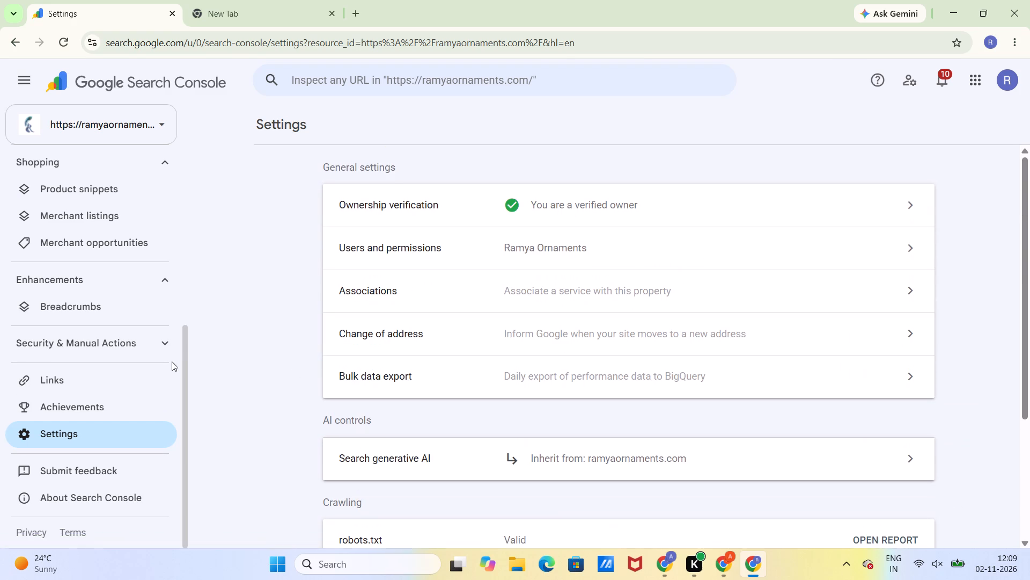
scroll(114, 376, down, 3)
scroll(112, 380, up, 4)
scroll(90, 323, up, 4)
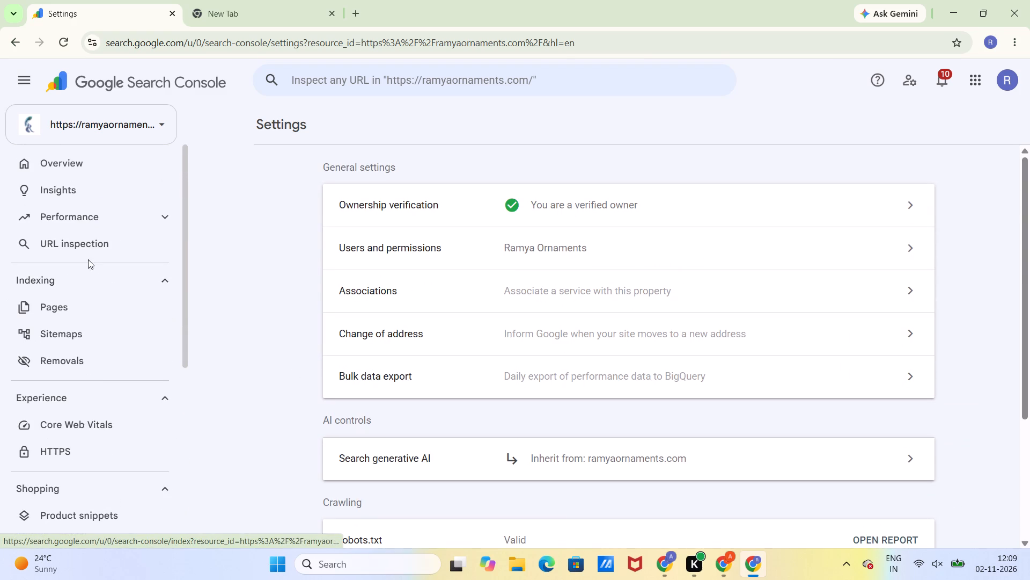
Open the search Performance report and set its date range to the last 12 months.
click(86, 246)
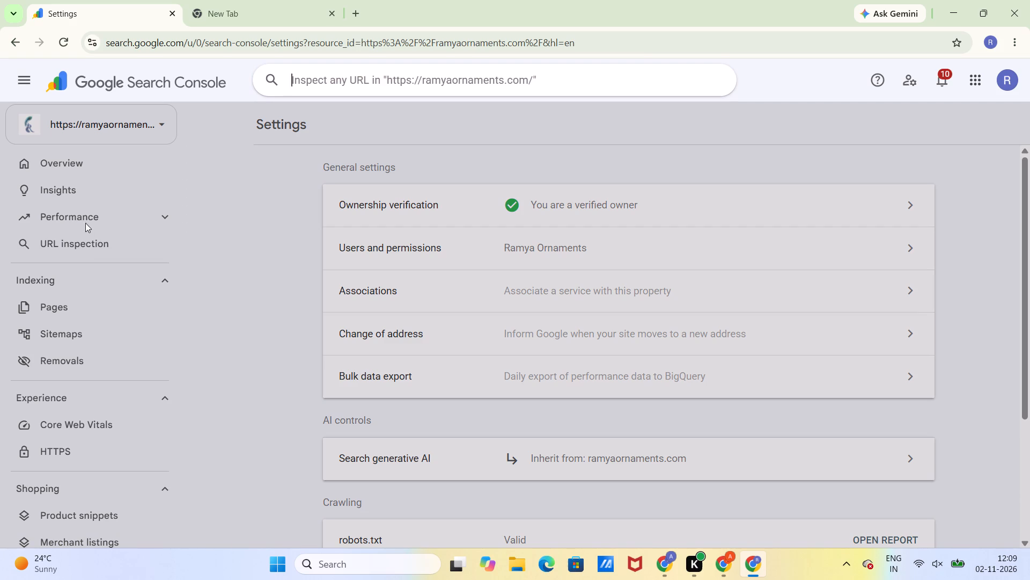
click(84, 219)
click(84, 218)
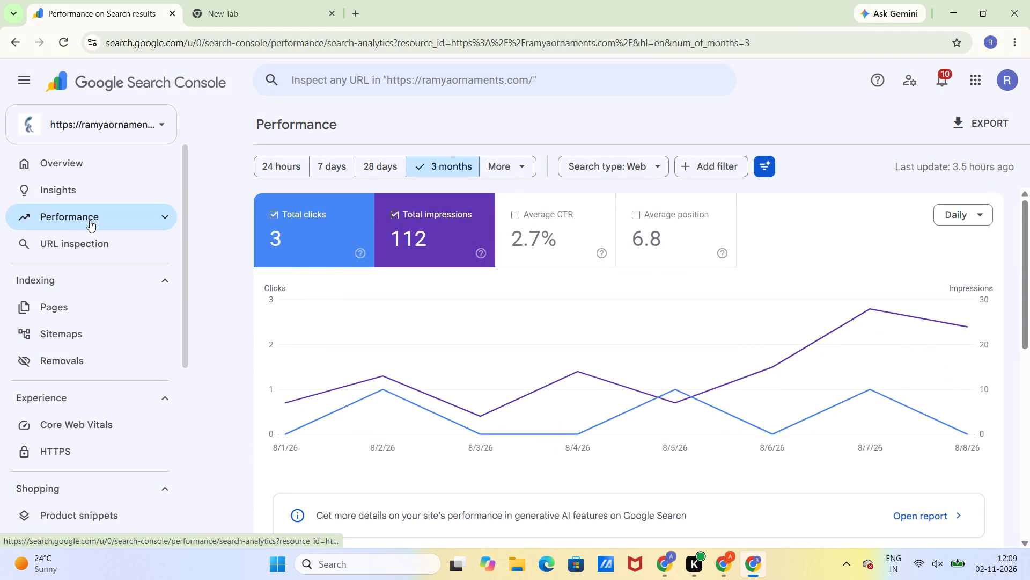
click(504, 170)
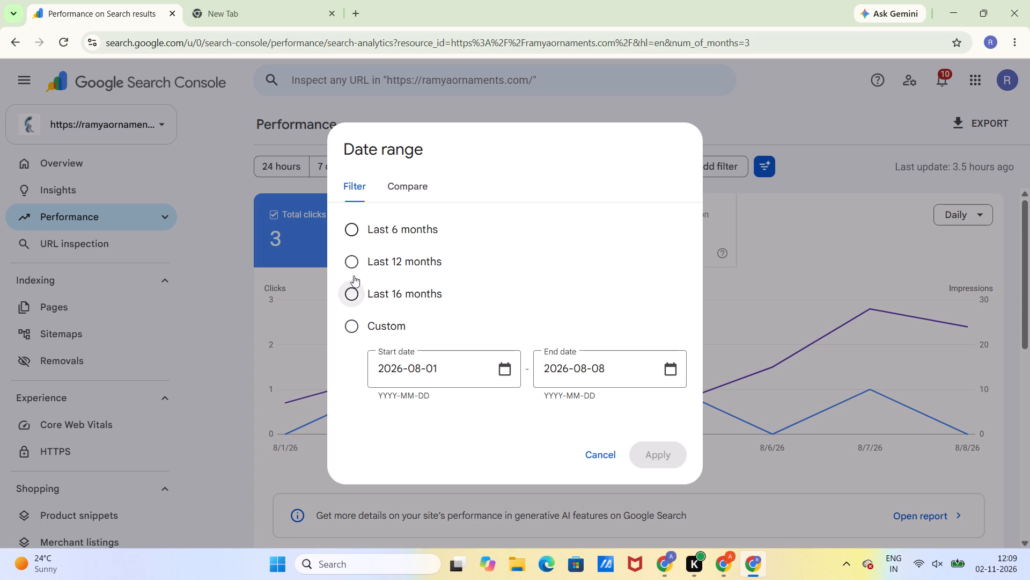
click(350, 262)
click(654, 458)
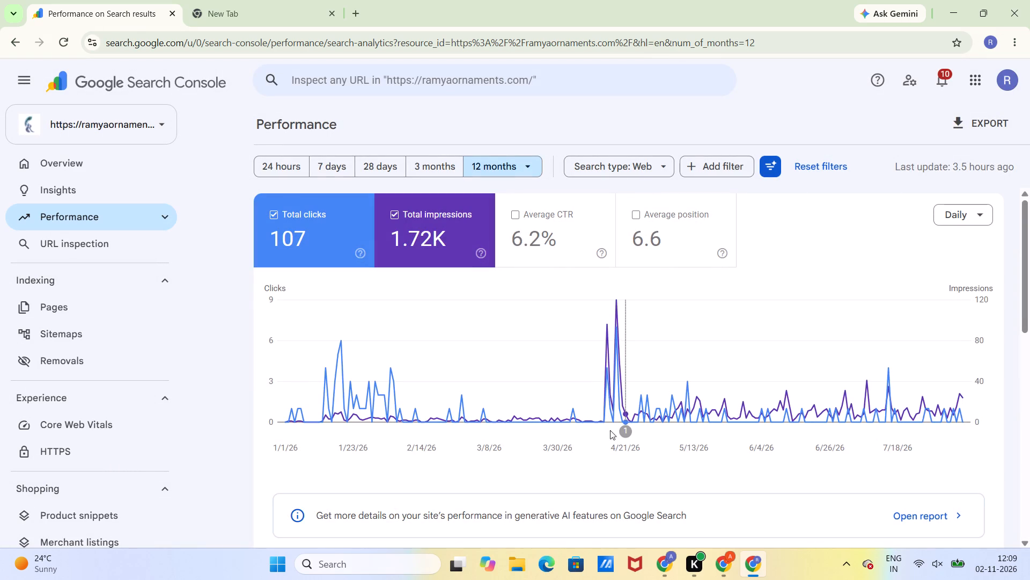
Examine the 12-month clicks and impressions chart and the list of top queries.
scroll(609, 340, down, 2)
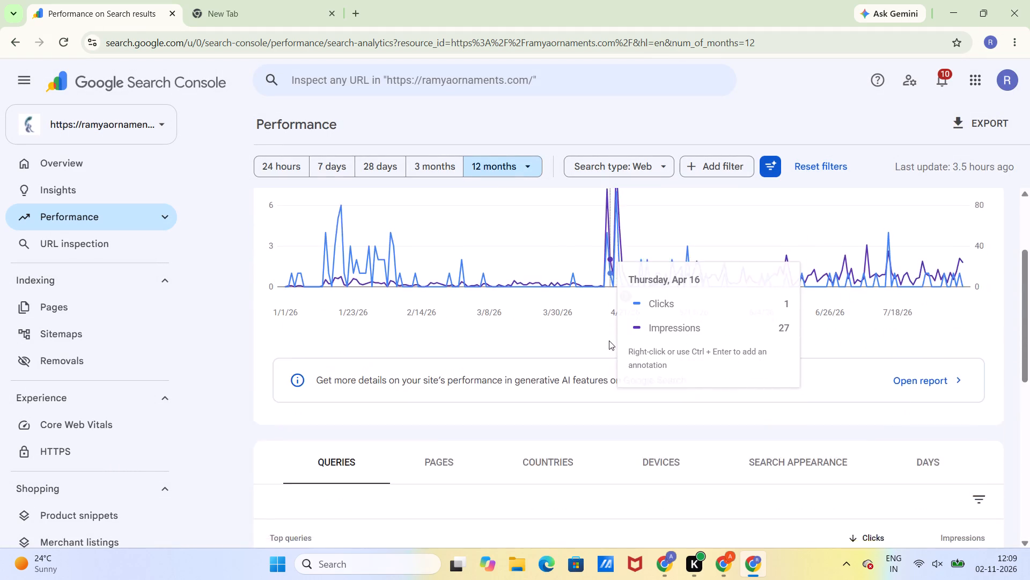
scroll(609, 340, down, 3)
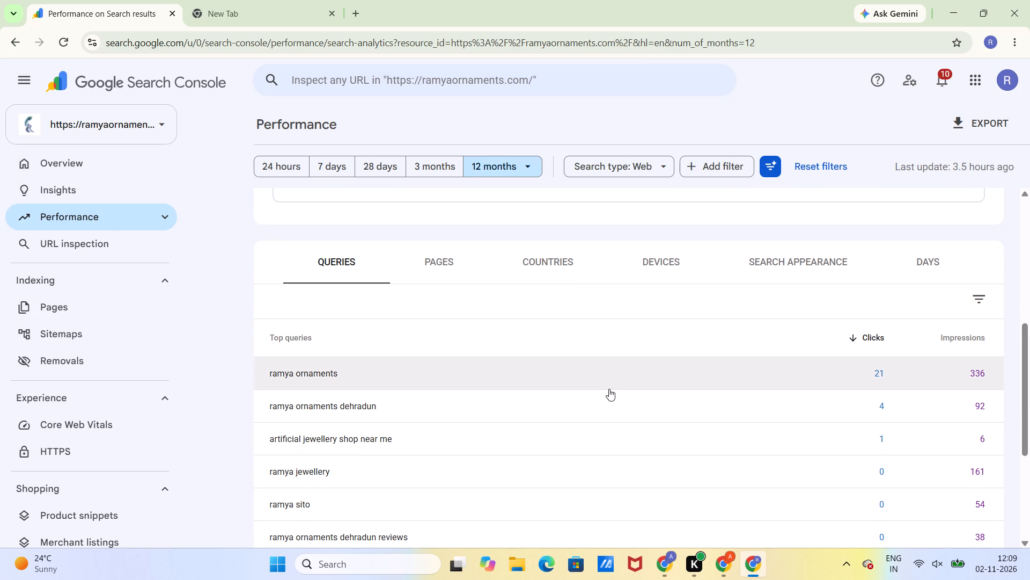
scroll(609, 389, down, 5)
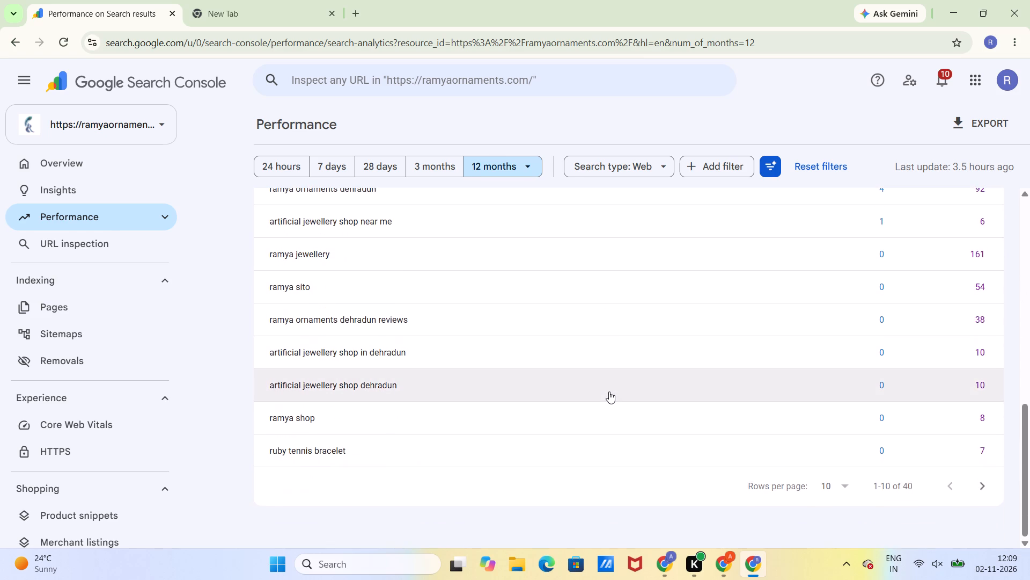
scroll(609, 392, up, 11)
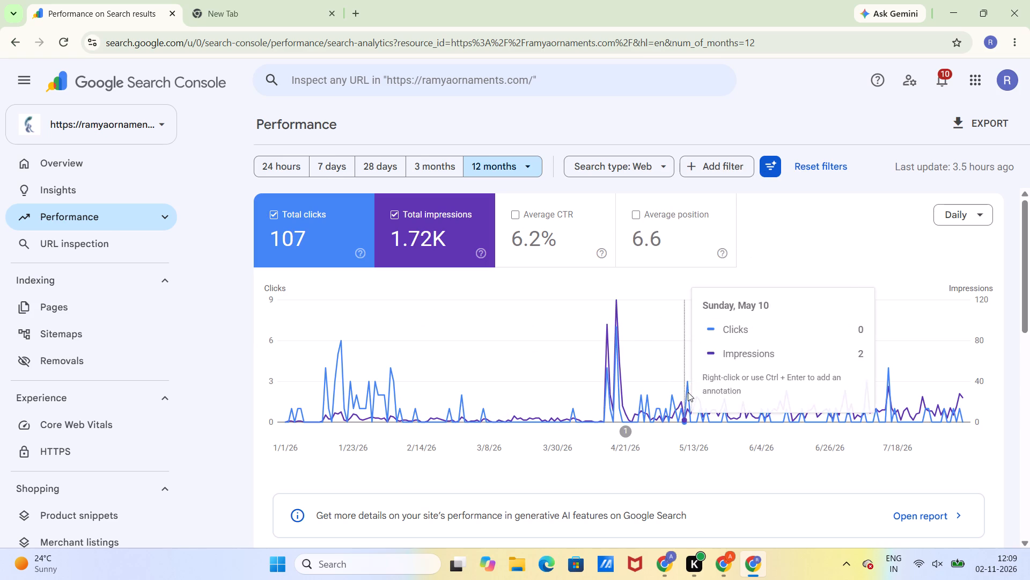
scroll(524, 352, up, 3)
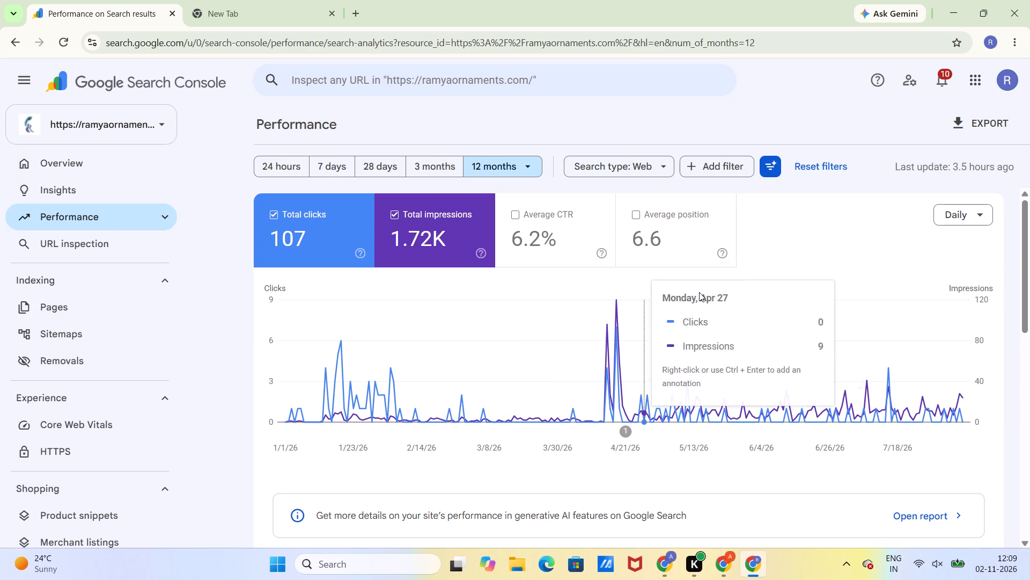
Set the performance chart's granularity to Weekly and review the resulting trend.
click(939, 215)
click(971, 310)
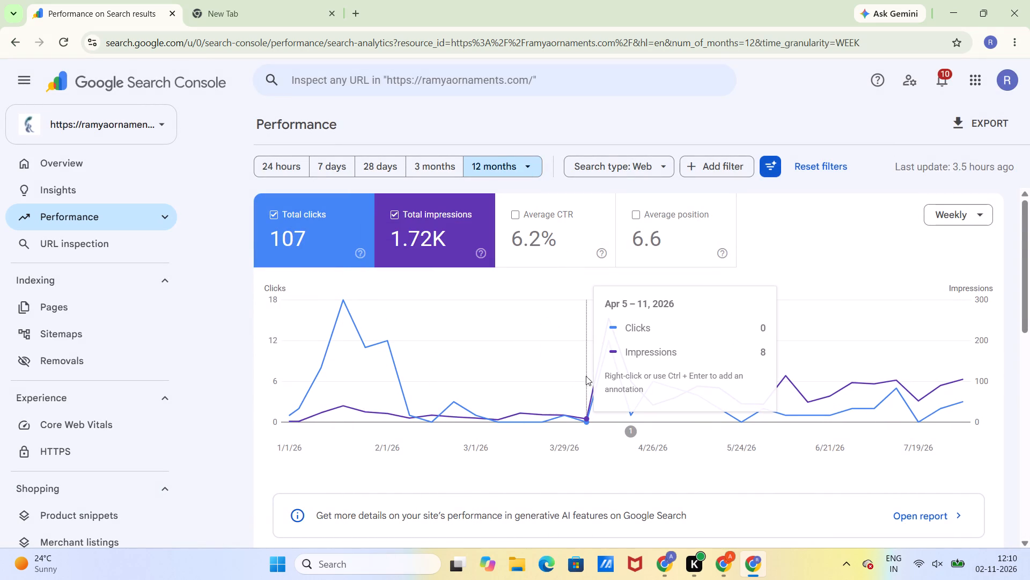
scroll(582, 375, down, 2)
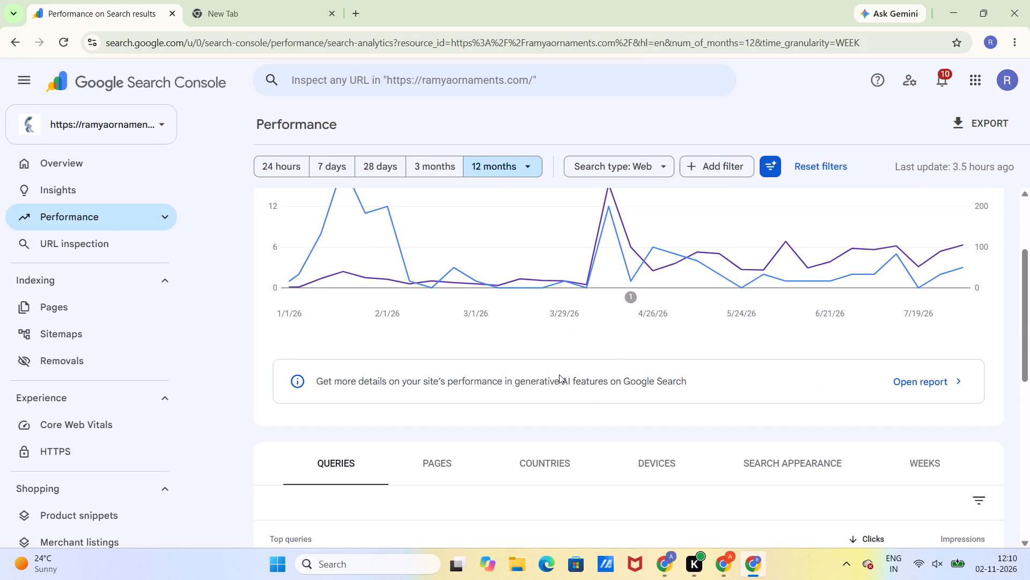
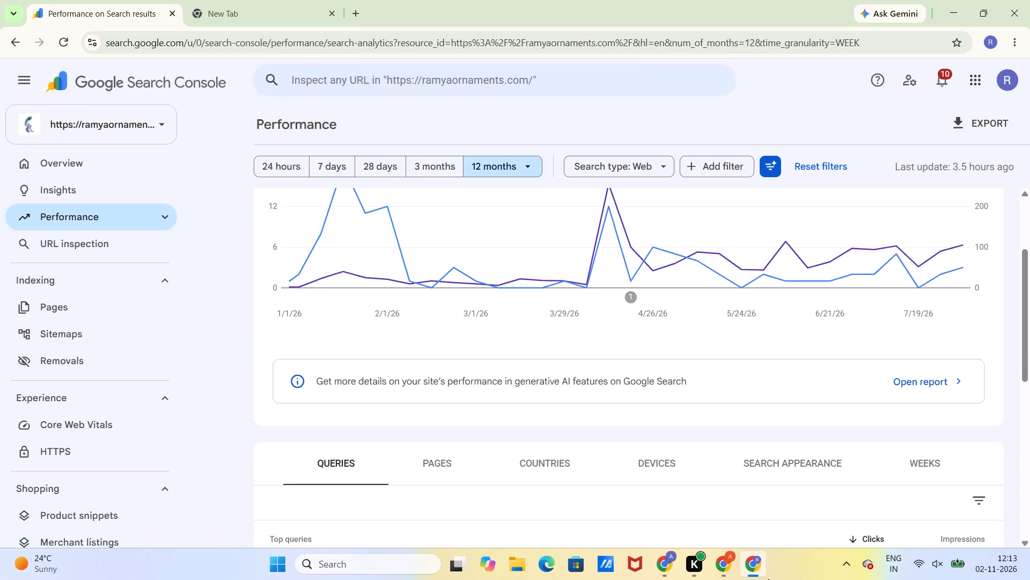
Switch to the other browser window and close the ramyaornaments.com XML sitemap tab.
click(672, 556)
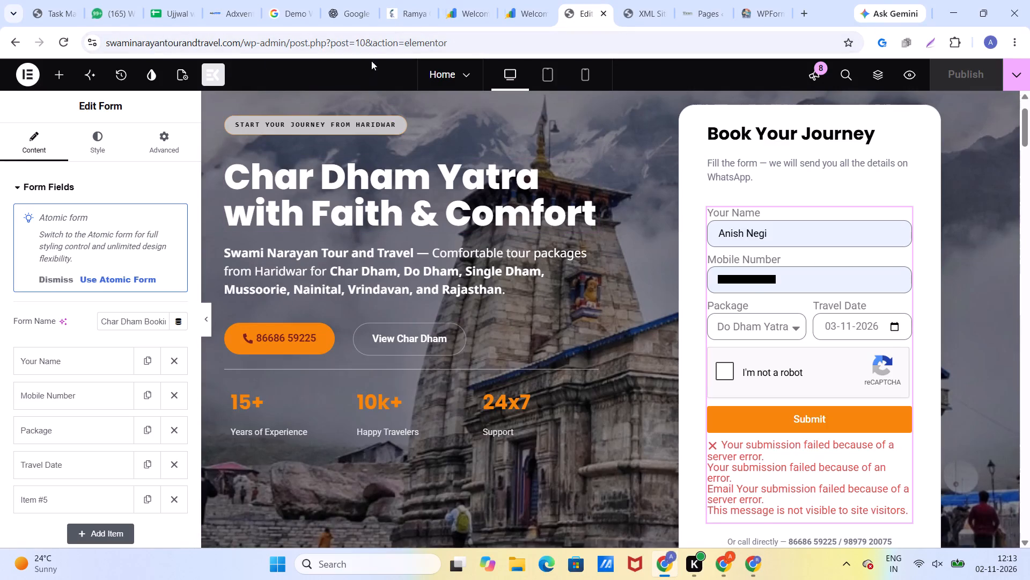
click(629, 16)
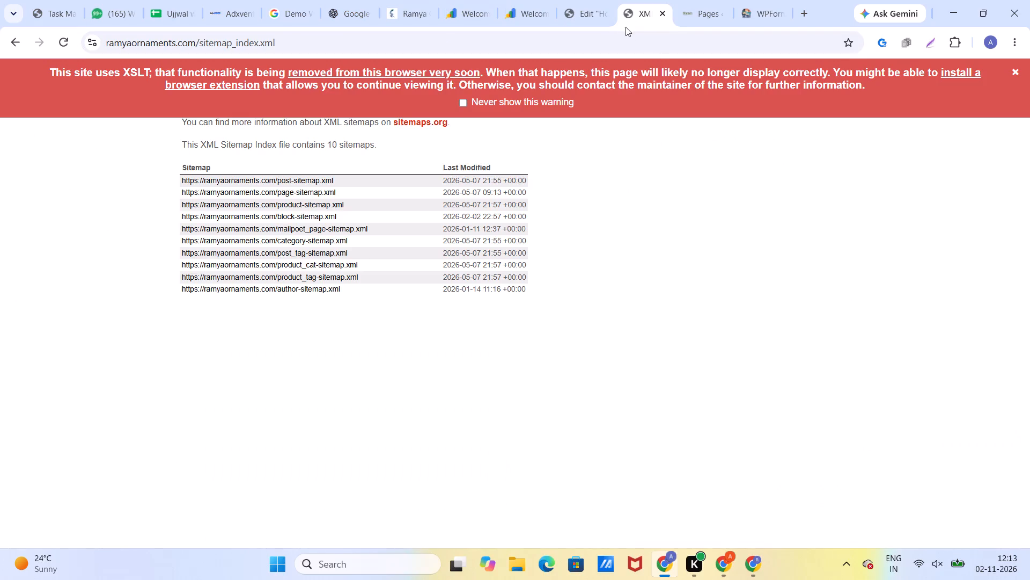
click(661, 16)
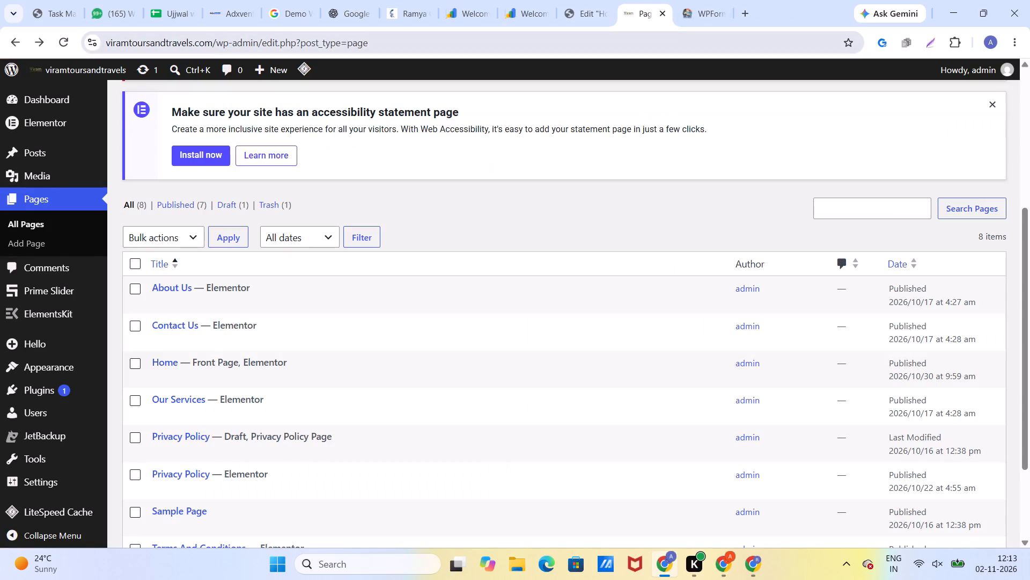
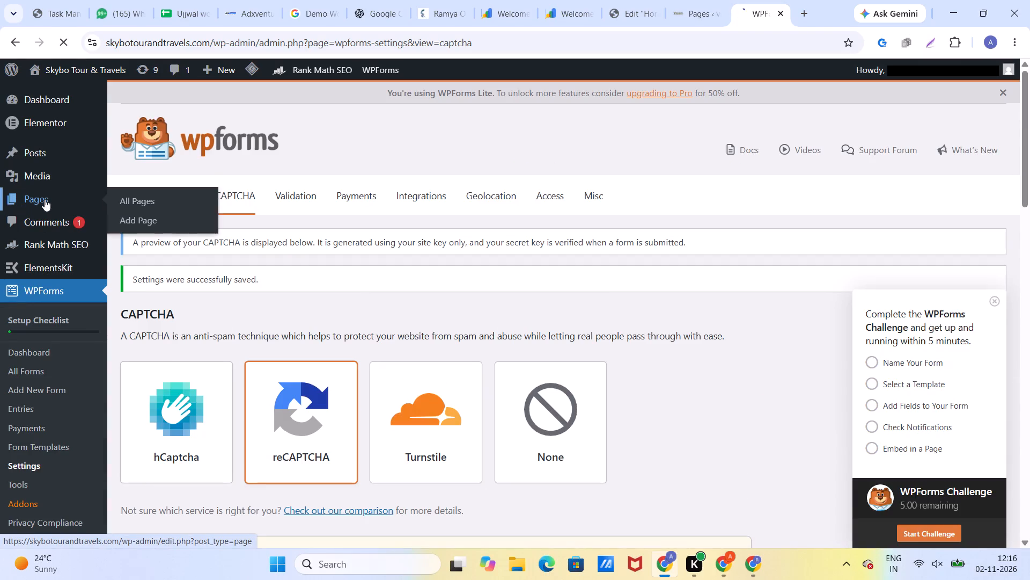
scroll(205, 359, down, 5)
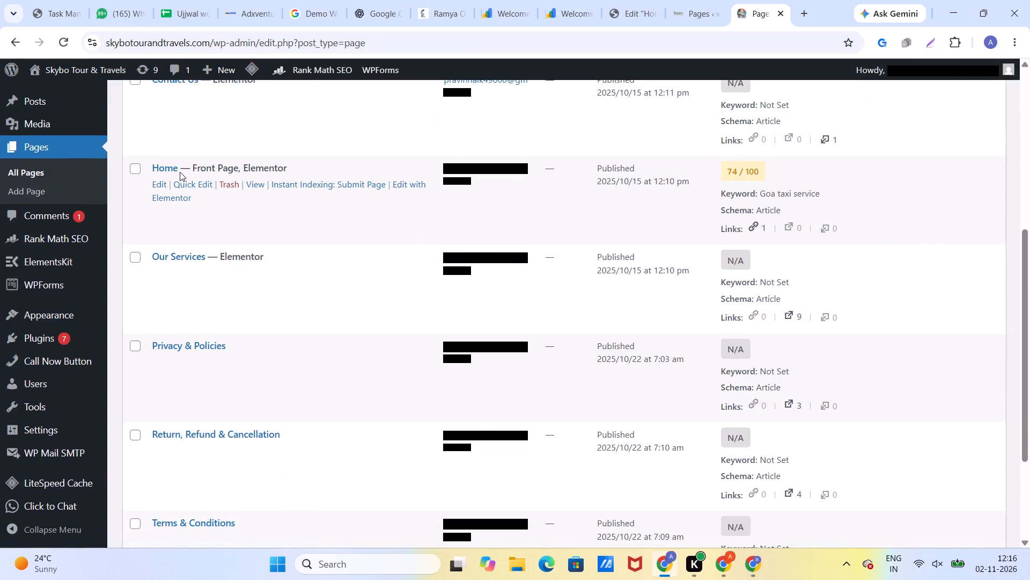
scroll(181, 184, up, 3)
click(404, 295)
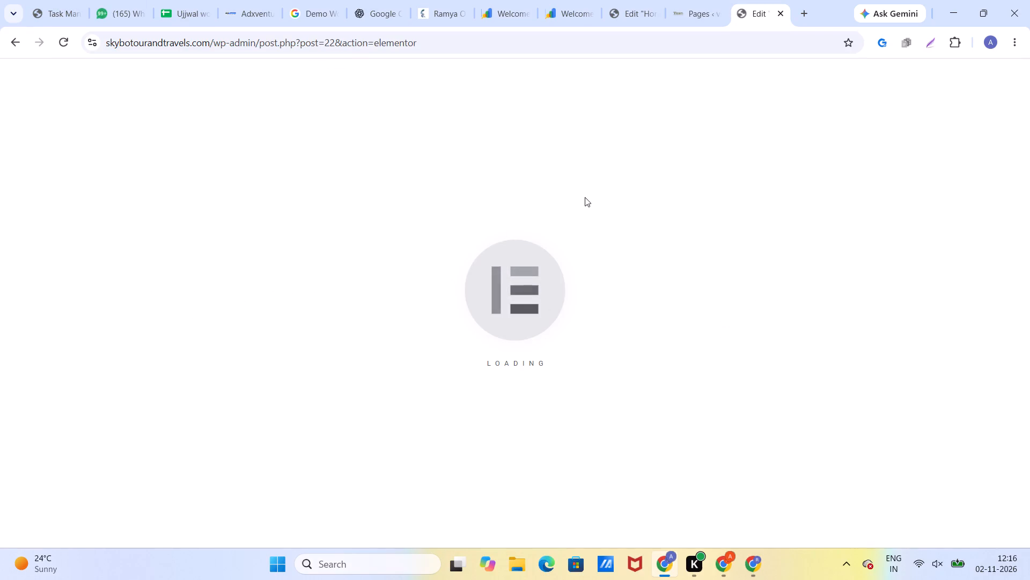
scroll(655, 247, down, 2)
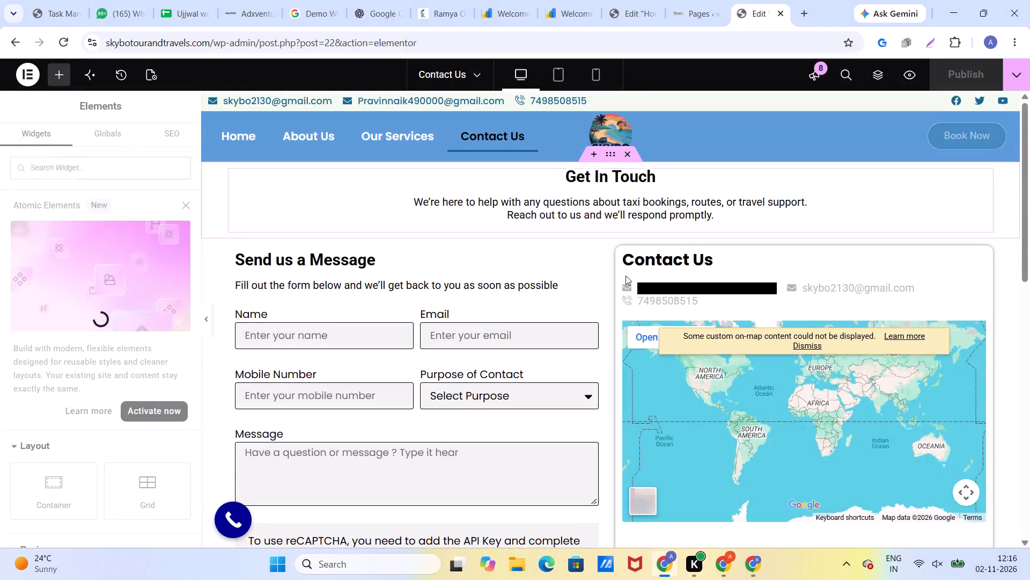
scroll(560, 311, down, 2)
click(430, 301)
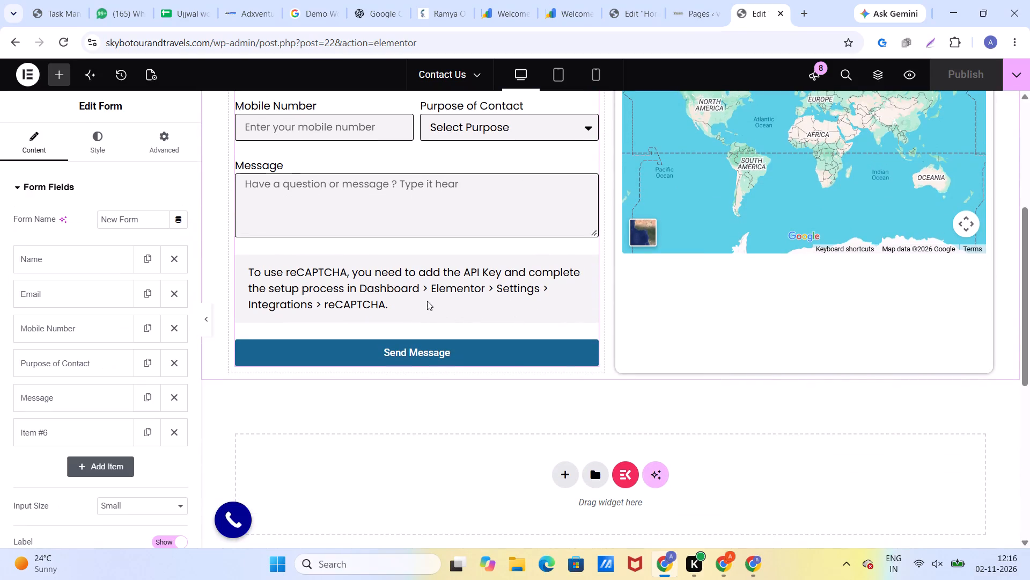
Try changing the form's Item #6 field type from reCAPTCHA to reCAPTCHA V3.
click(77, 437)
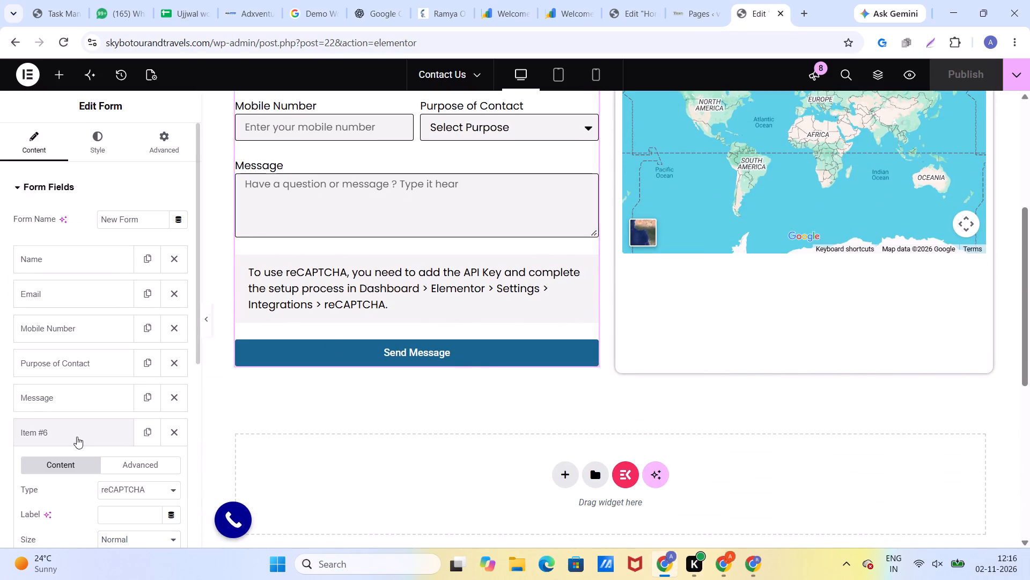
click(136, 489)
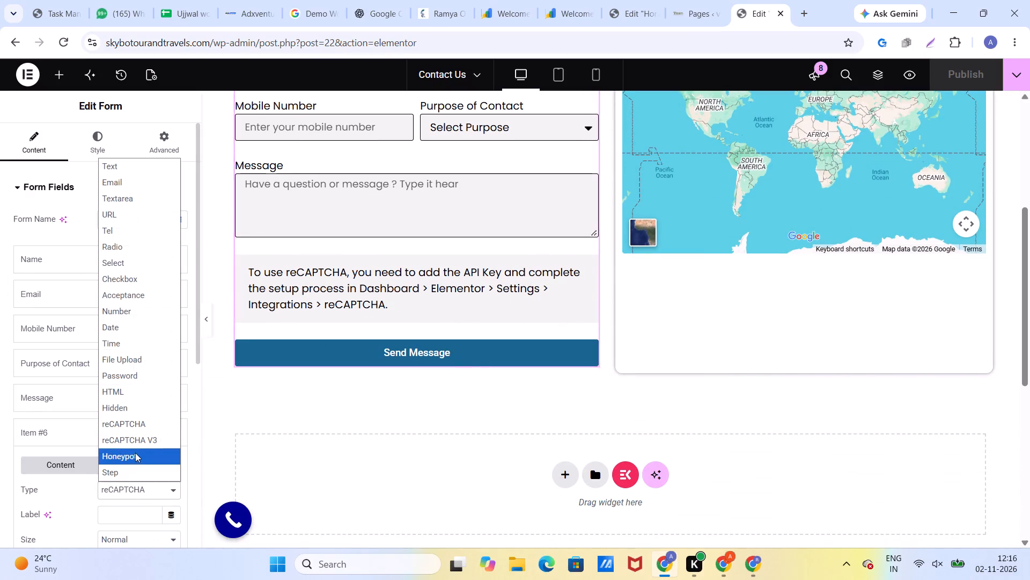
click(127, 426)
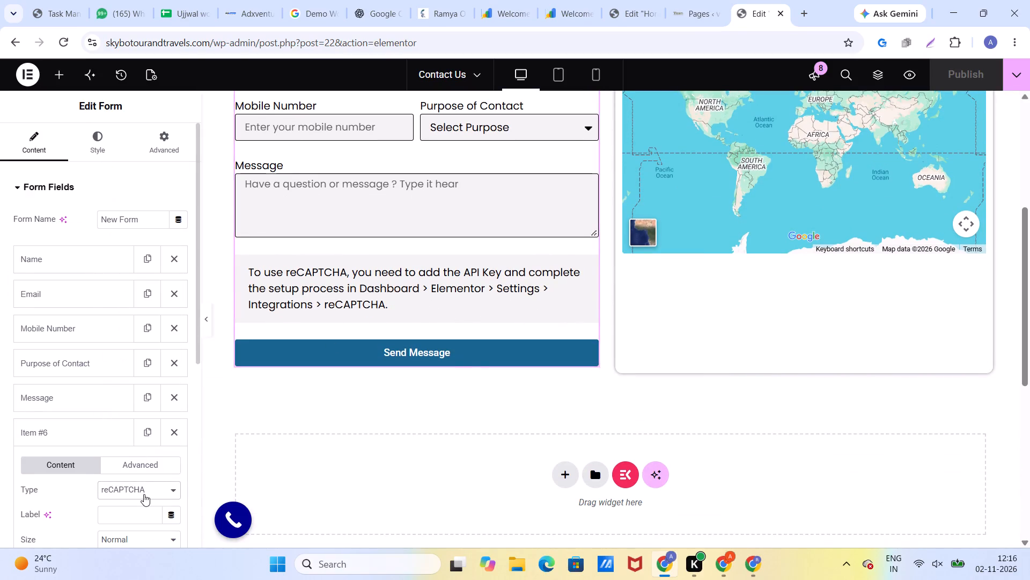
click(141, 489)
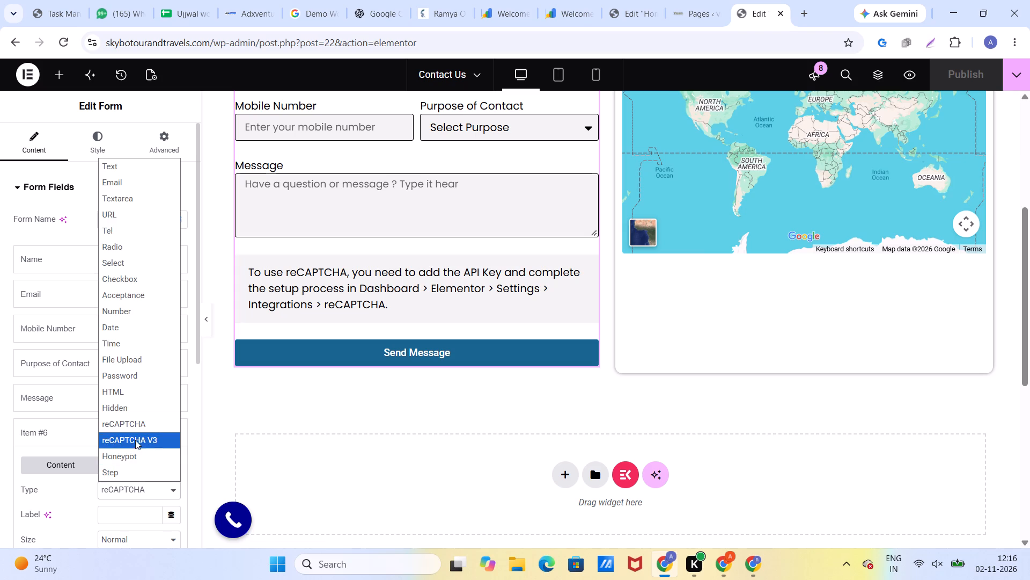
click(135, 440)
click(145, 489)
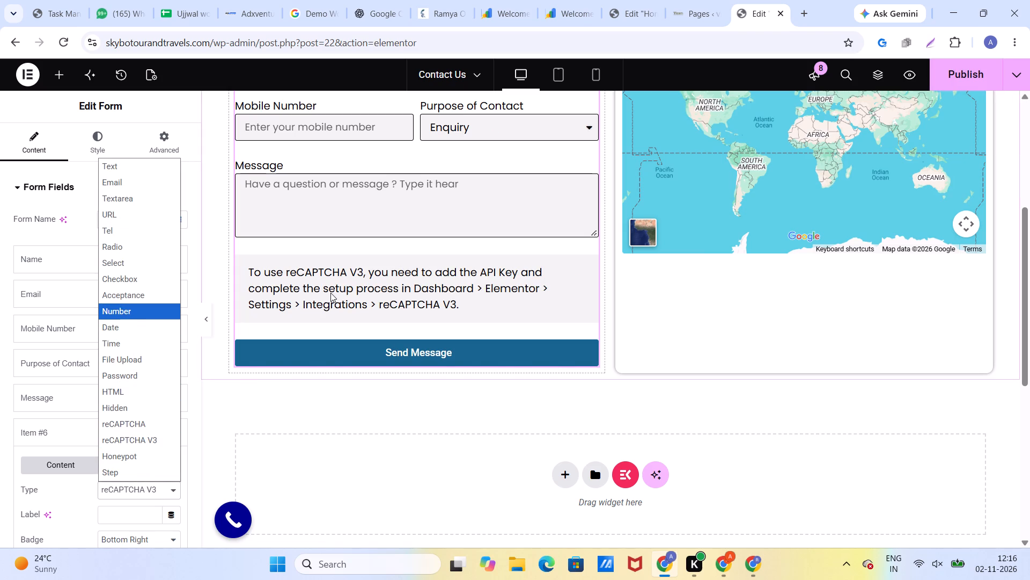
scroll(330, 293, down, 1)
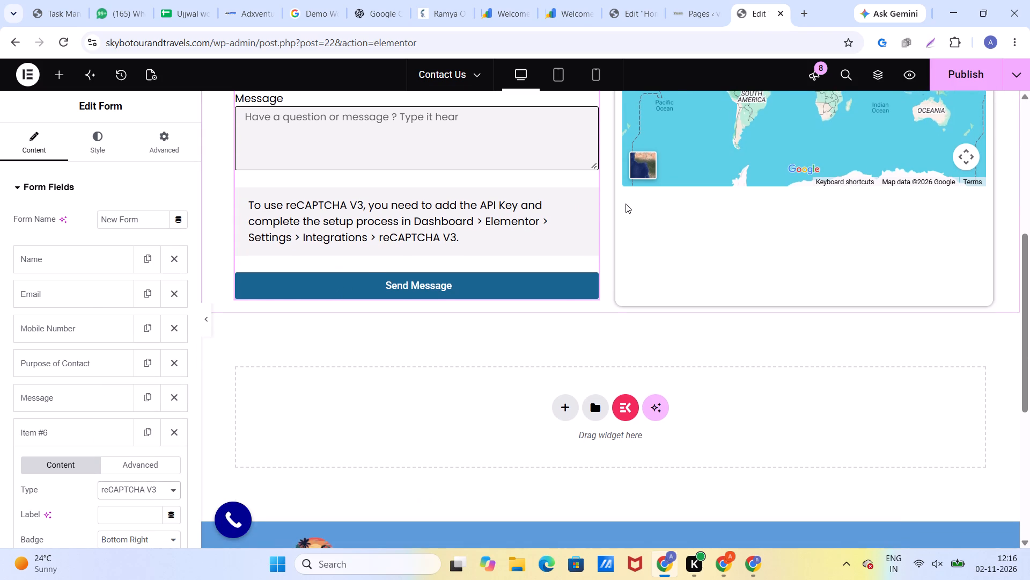
Replace the form's Item #6 field with a newly added item of type reCAPTCHA.
click(175, 435)
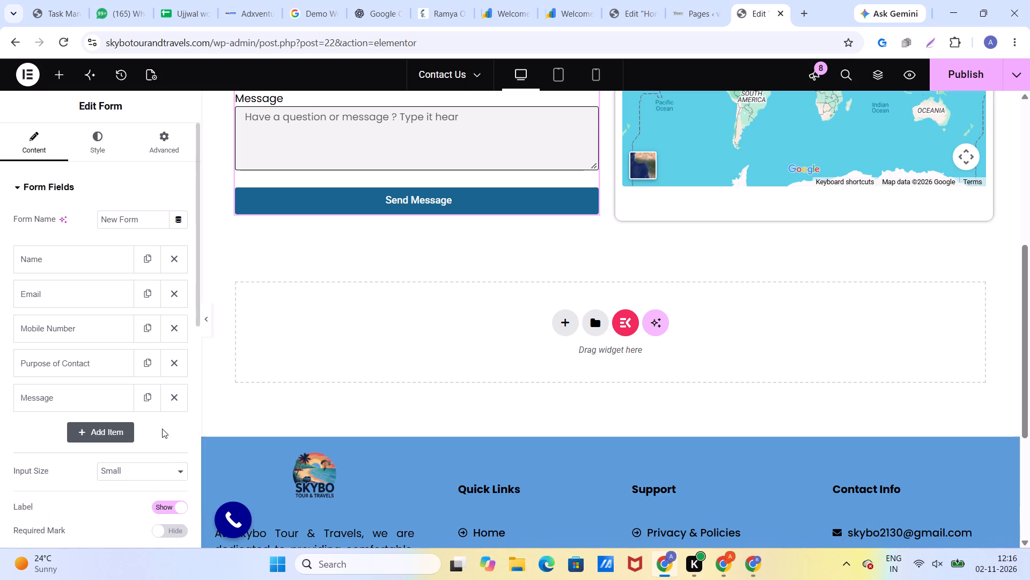
click(98, 422)
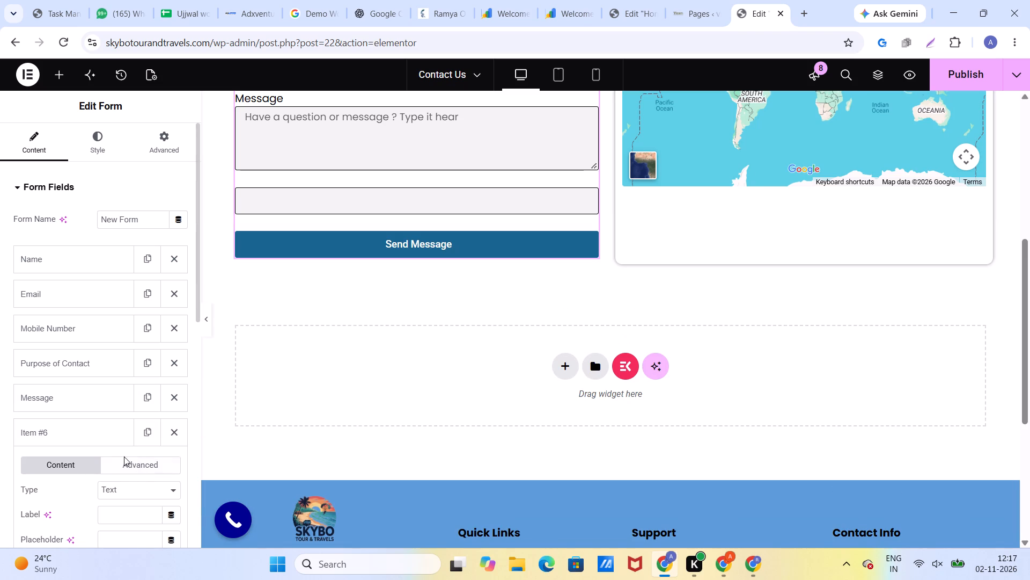
click(131, 490)
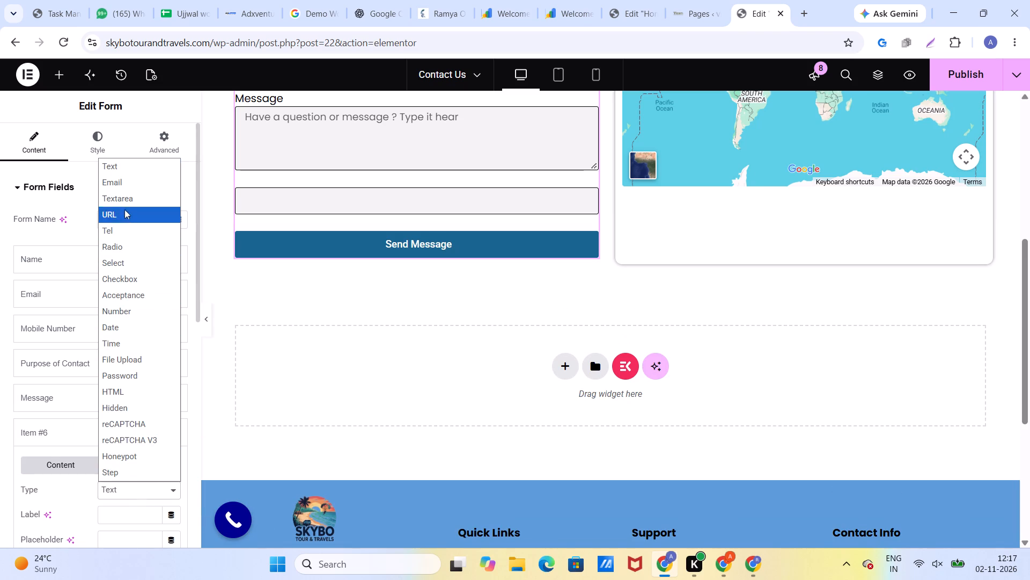
click(141, 421)
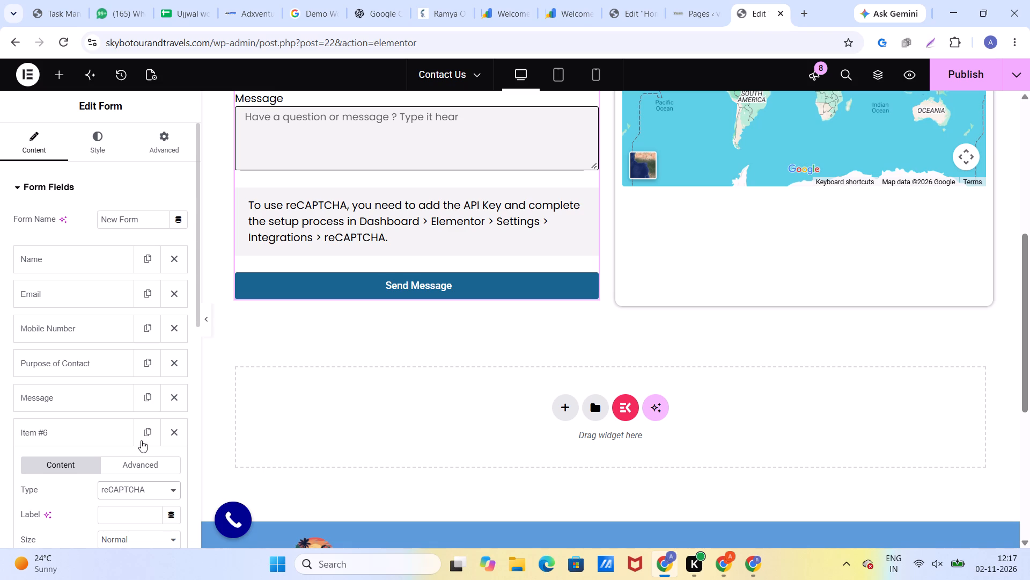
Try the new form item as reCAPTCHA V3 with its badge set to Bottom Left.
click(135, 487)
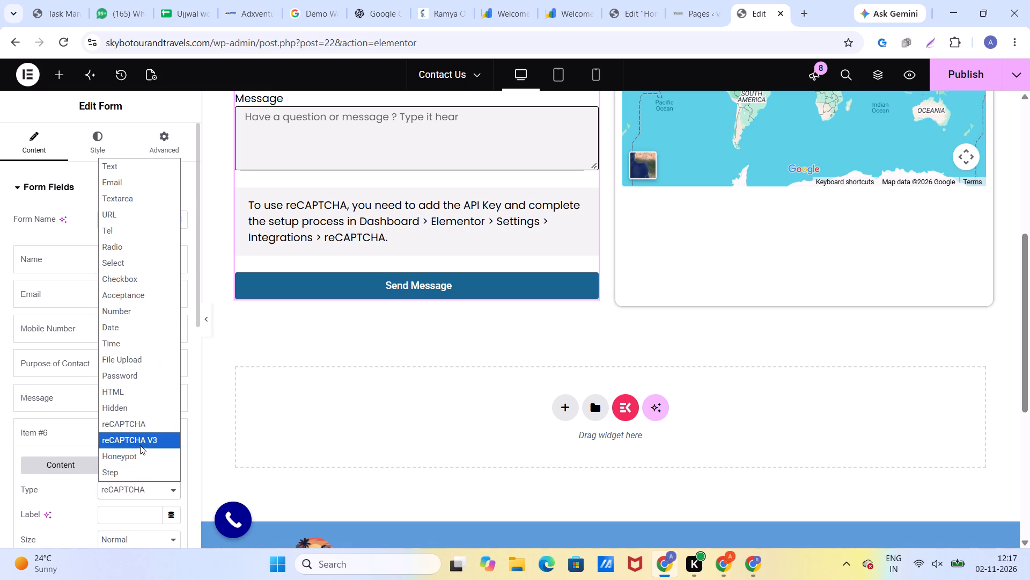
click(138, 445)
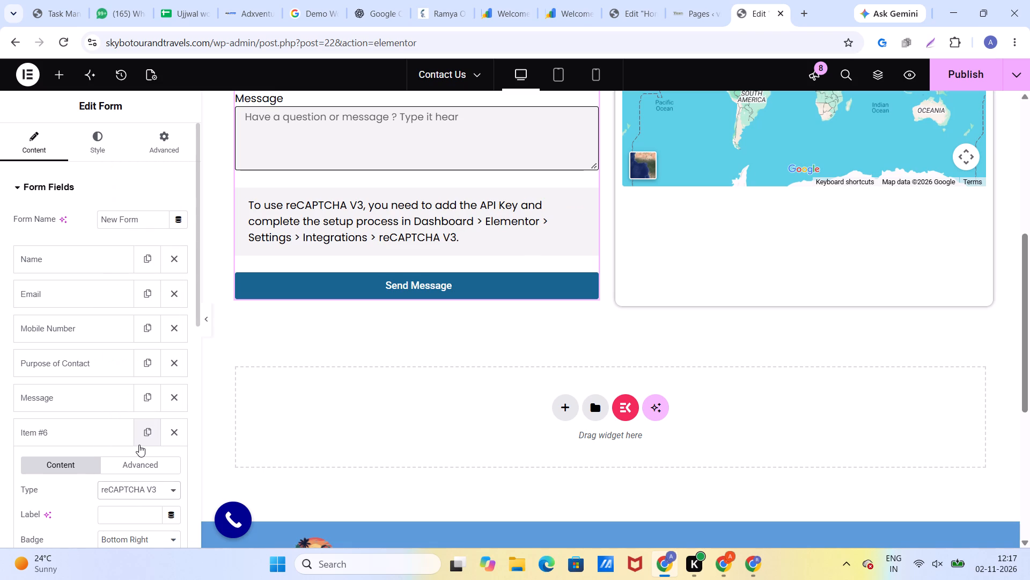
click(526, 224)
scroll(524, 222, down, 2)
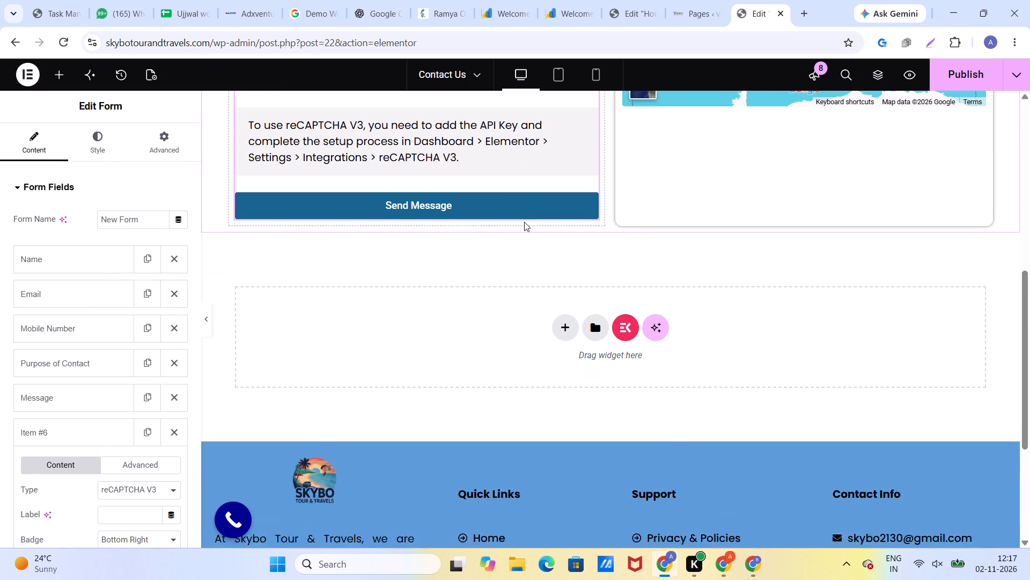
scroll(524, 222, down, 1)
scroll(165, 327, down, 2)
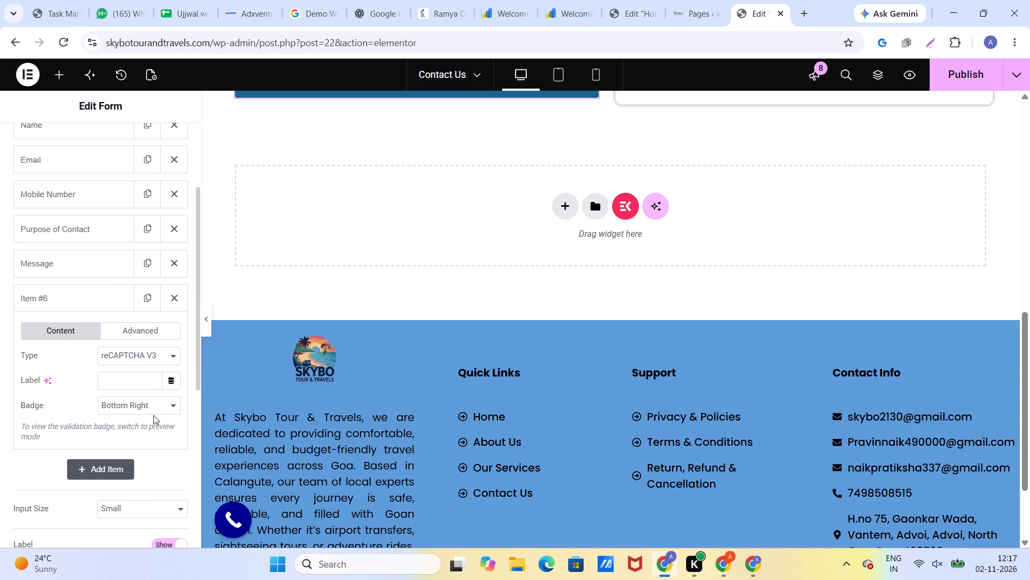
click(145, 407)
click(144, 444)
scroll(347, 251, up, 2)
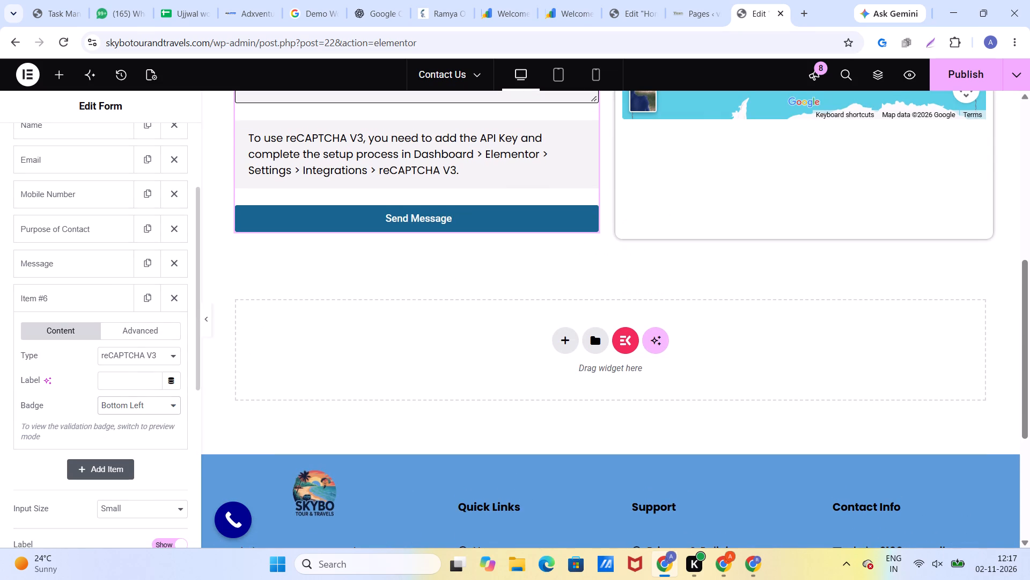
Set the new form item's type to reCAPTCHA and publish the Contact Us page.
click(132, 343)
click(134, 350)
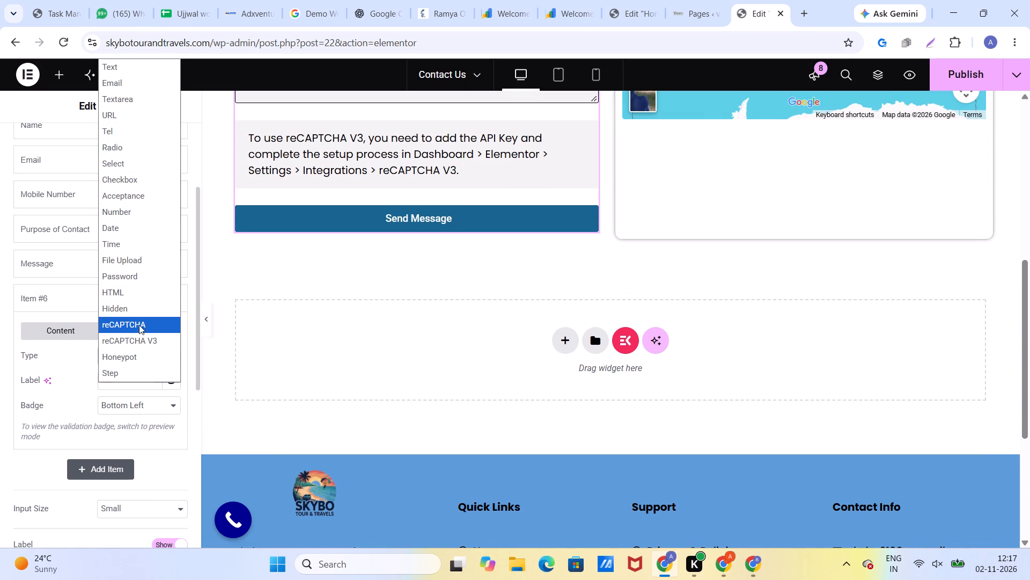
scroll(138, 318, down, 2)
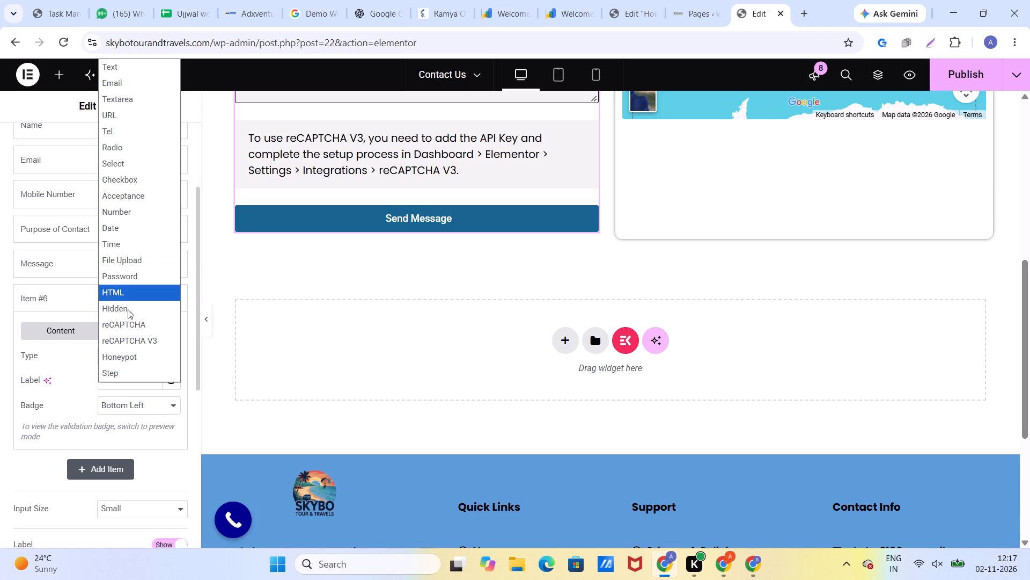
click(121, 323)
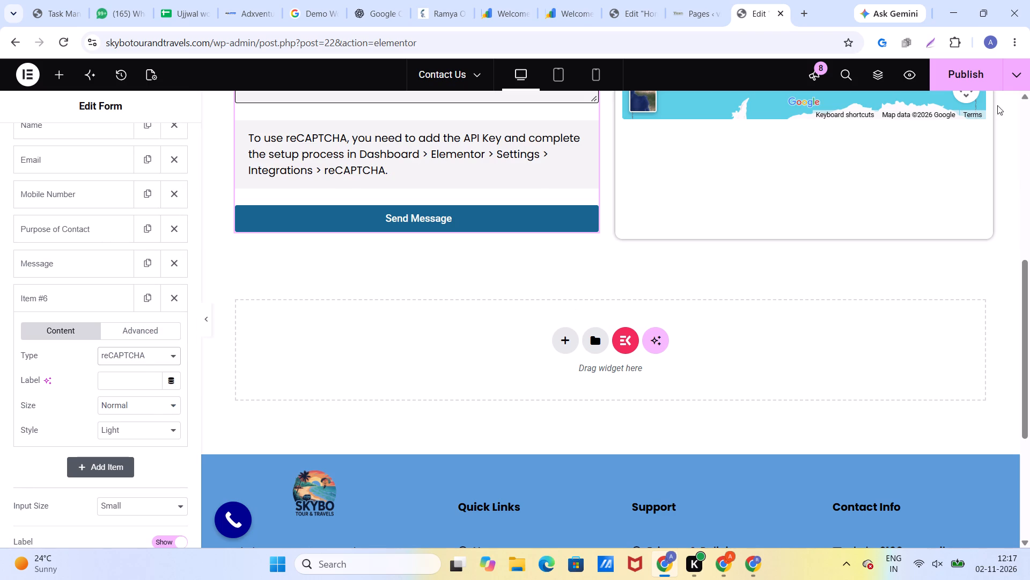
click(976, 77)
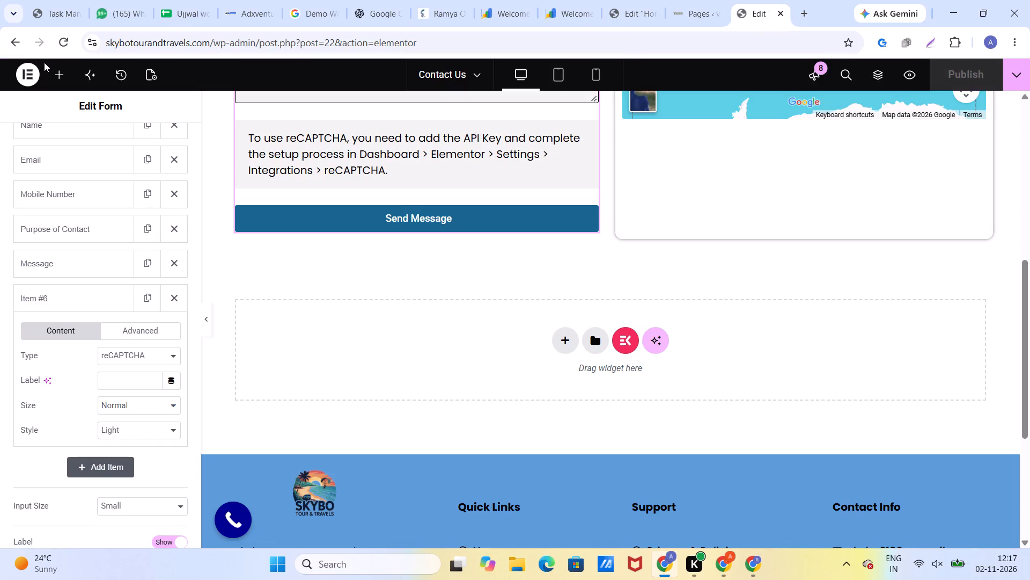
Exit the Elementor editor to the Contact Us page's WordPress edit screen.
click(31, 73)
click(69, 275)
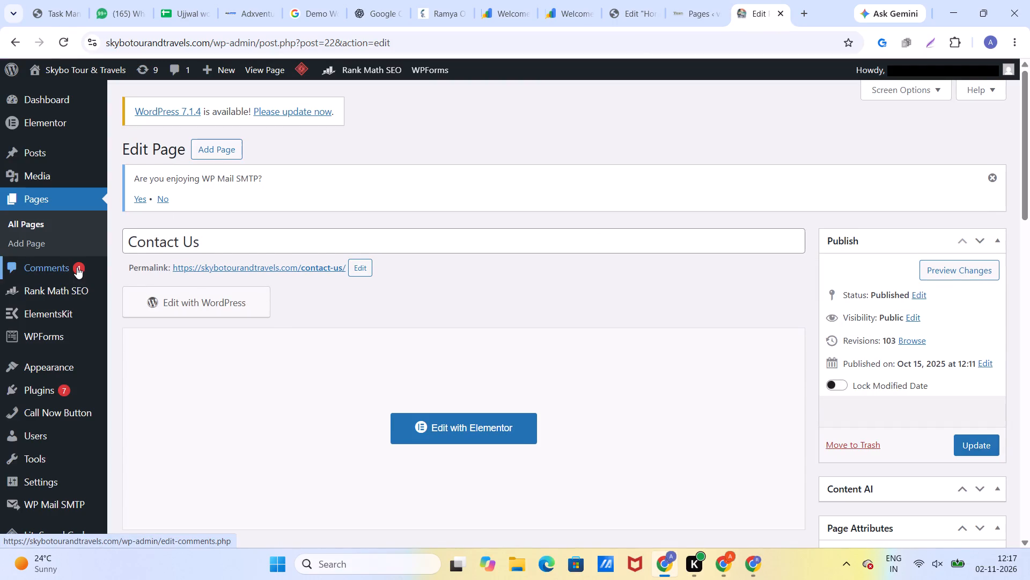
Open the installed plugins list and look through it for form and reCAPTCHA plugins.
click(60, 388)
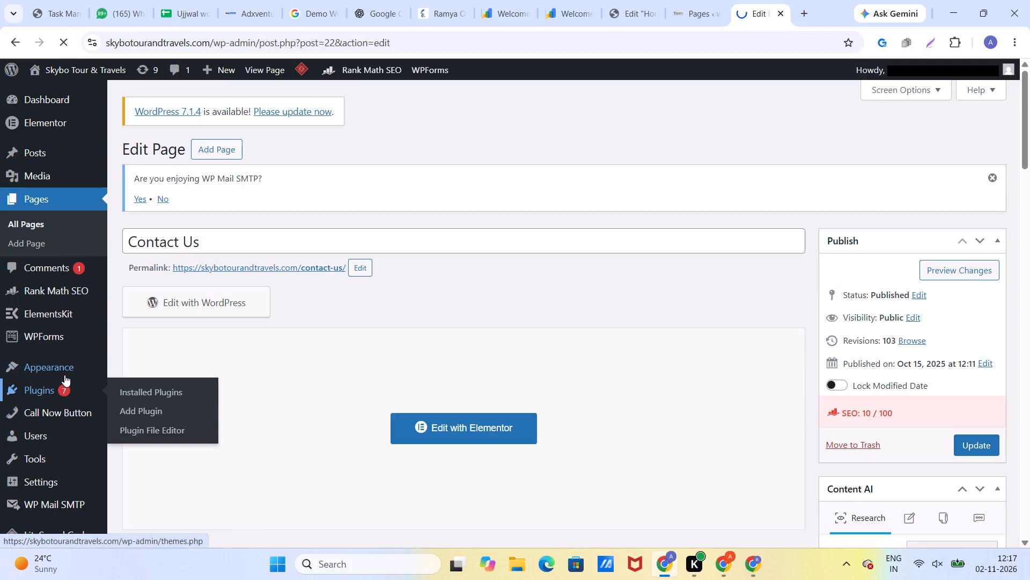
scroll(298, 347, down, 11)
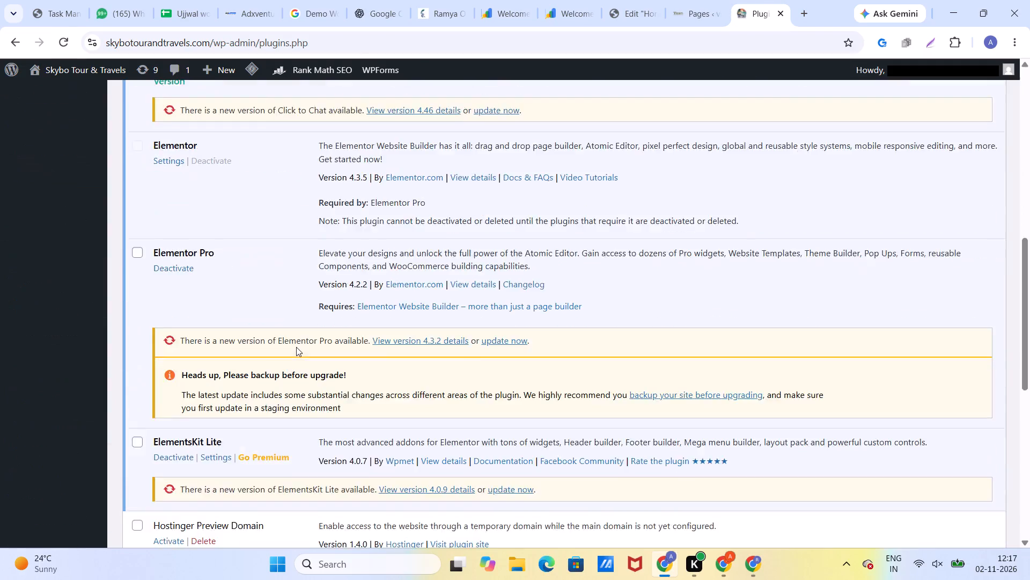
scroll(296, 347, down, 4)
scroll(274, 352, up, 1)
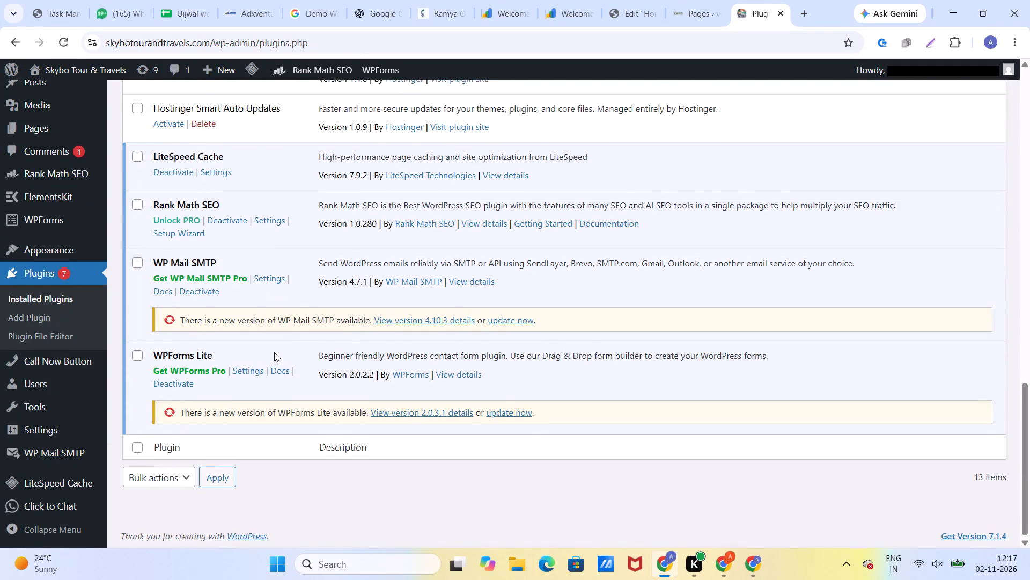
scroll(274, 352, up, 4)
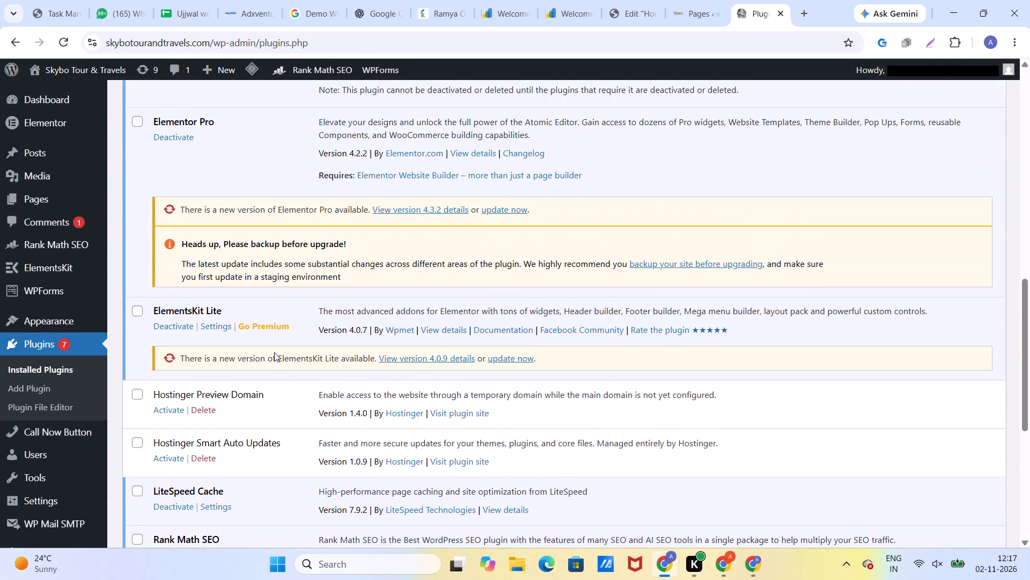
scroll(274, 352, up, 6)
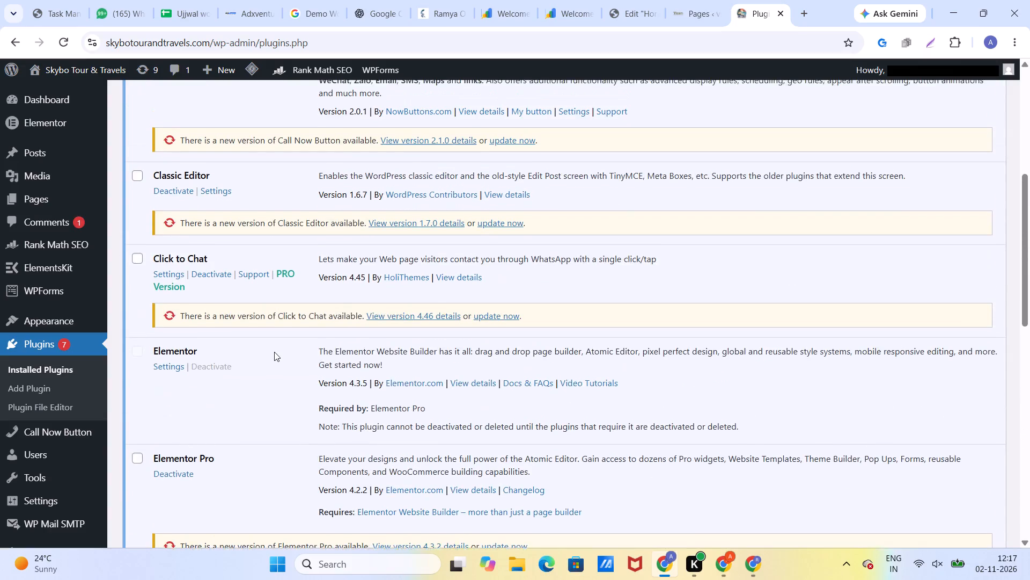
scroll(274, 352, up, 2)
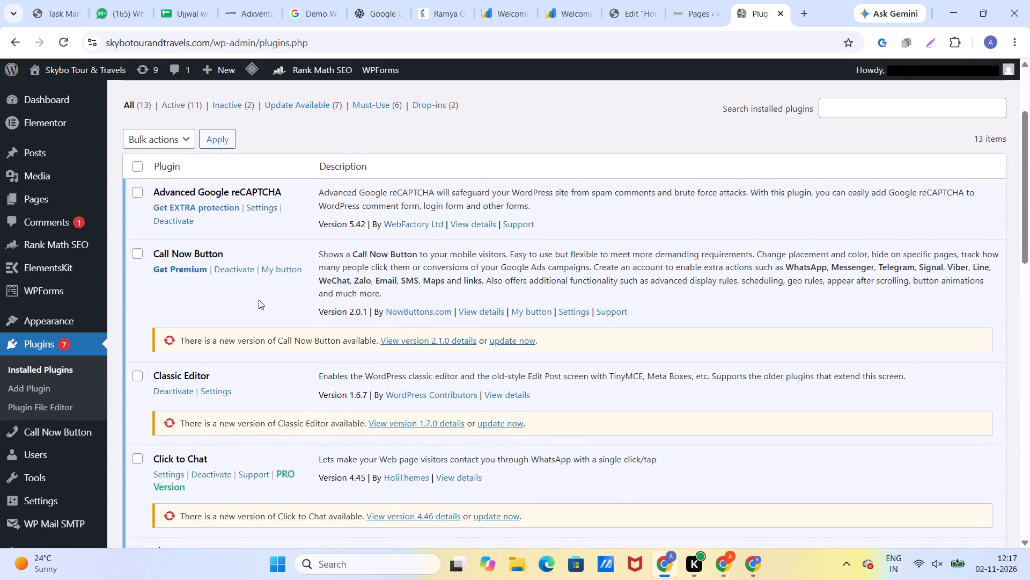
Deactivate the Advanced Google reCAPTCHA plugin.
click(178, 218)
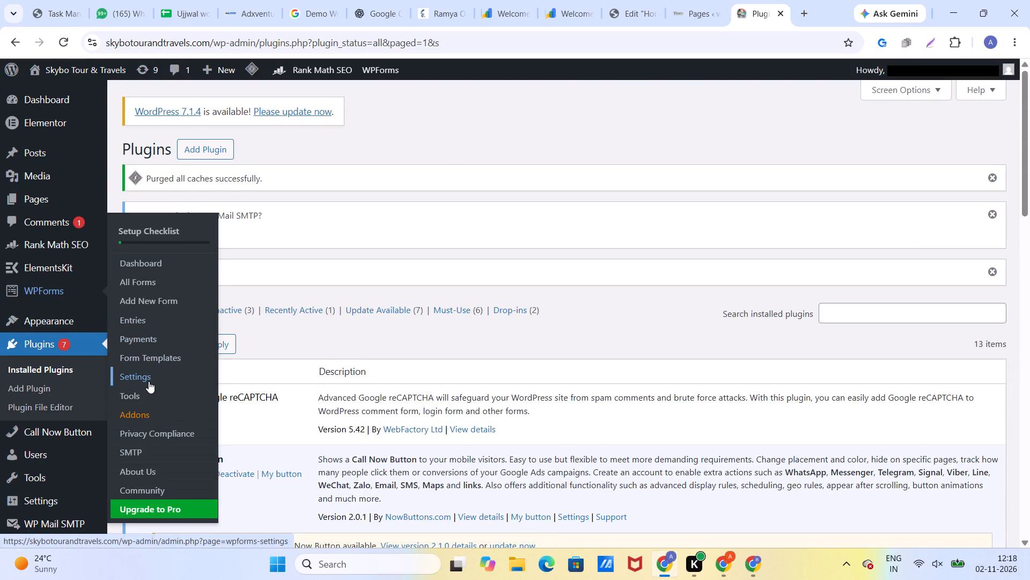
click(148, 381)
scroll(331, 367, down, 7)
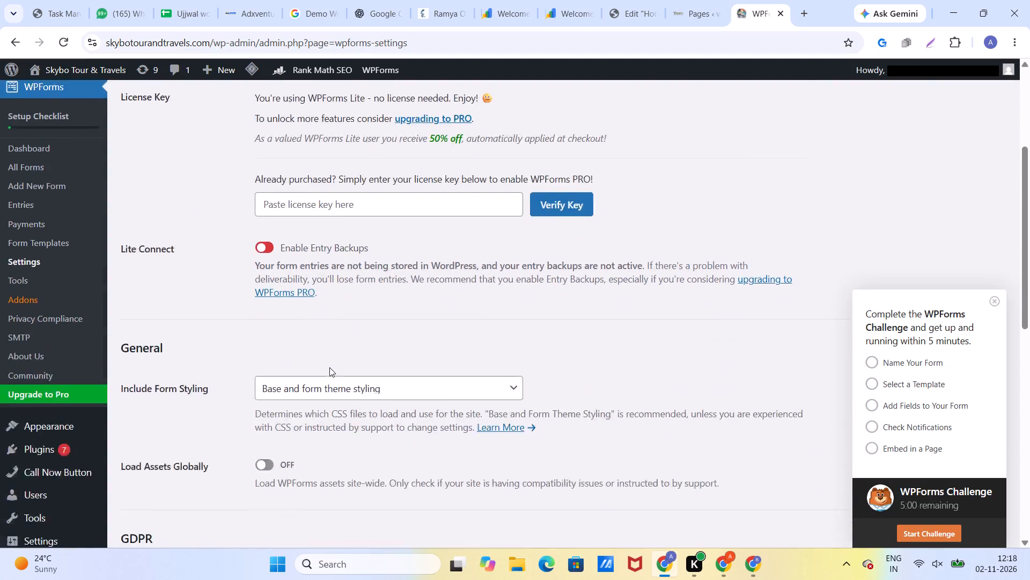
scroll(329, 367, up, 7)
click(223, 197)
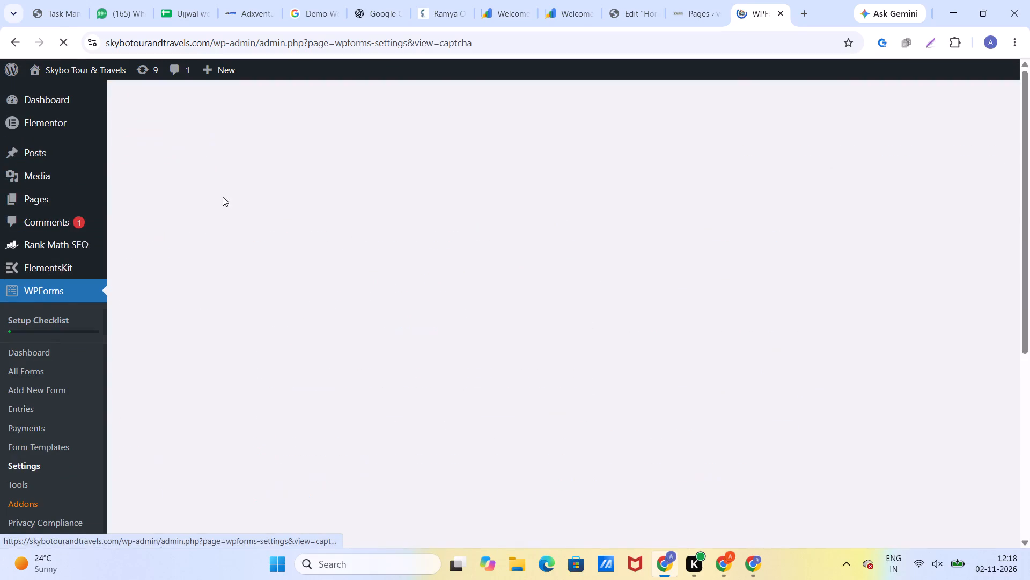
click(316, 349)
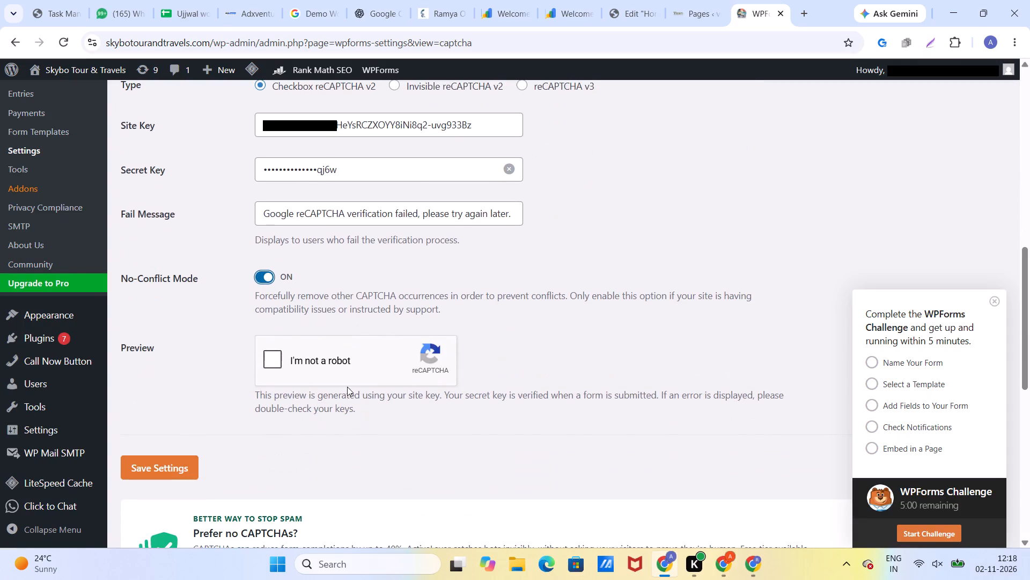
click(171, 474)
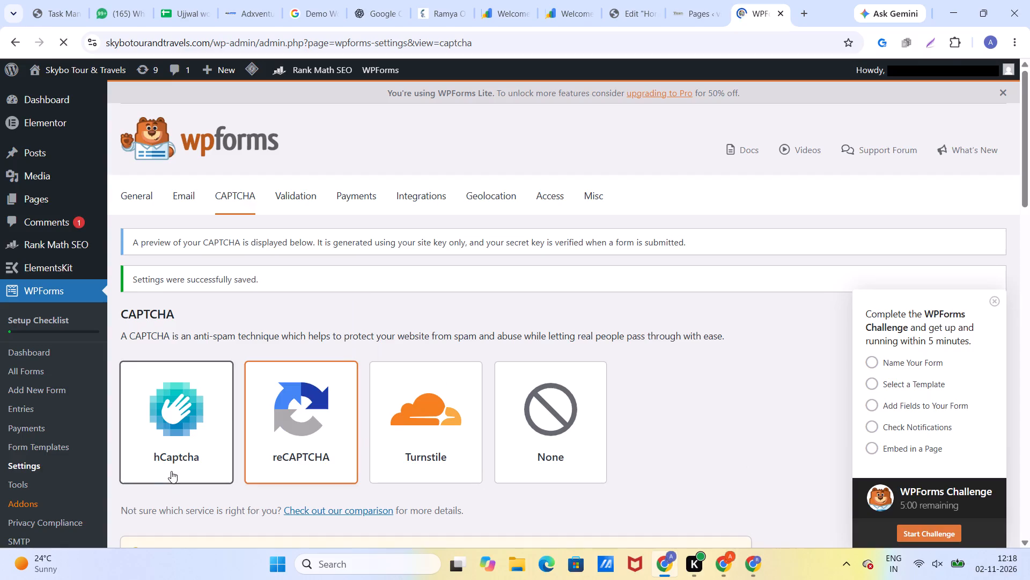
Open the Contact Us page in Elementor and expand the contact form's Item #6 to check its settings.
click(46, 195)
scroll(286, 302, down, 4)
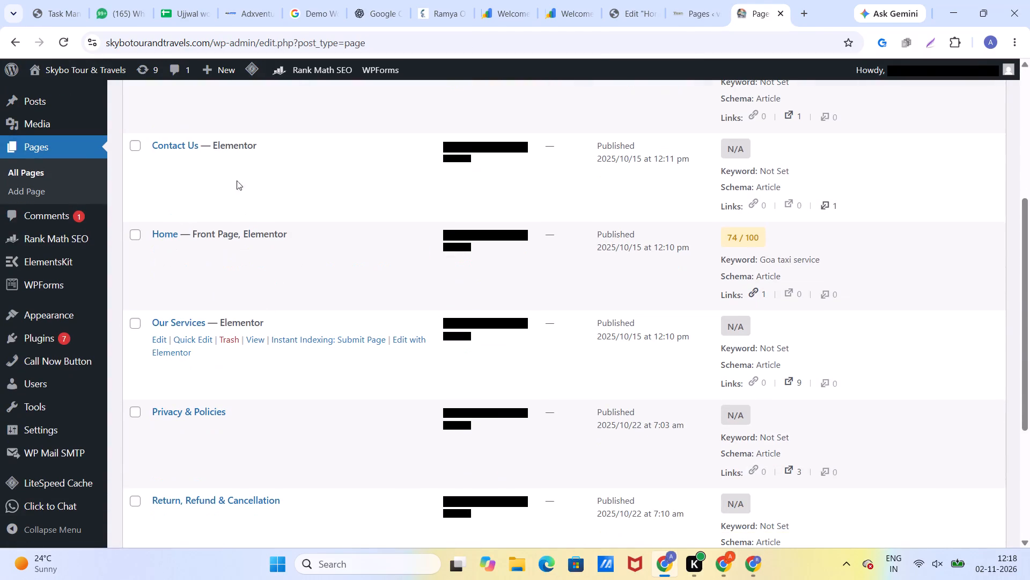
click(408, 161)
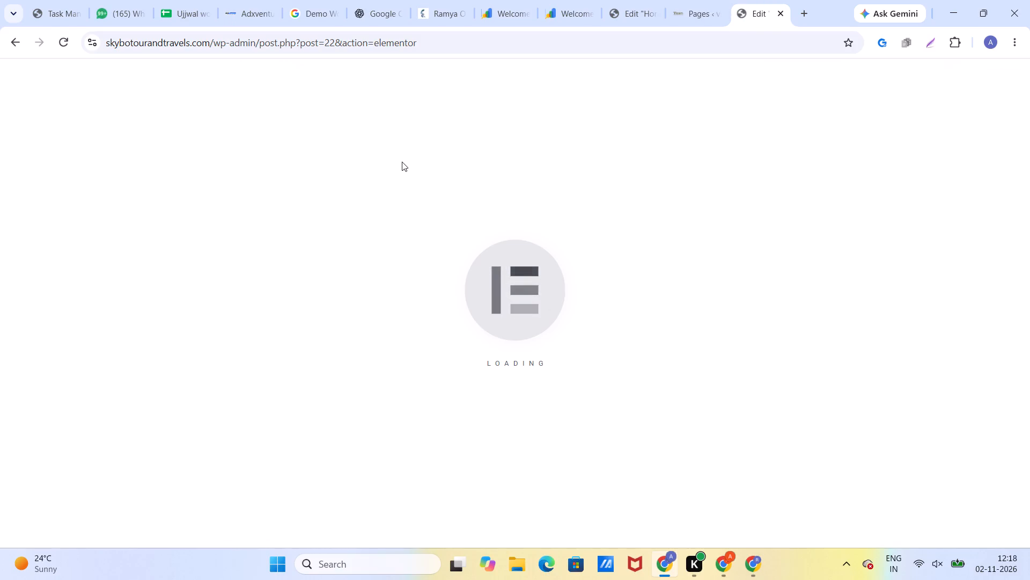
scroll(422, 134, down, 3)
click(417, 369)
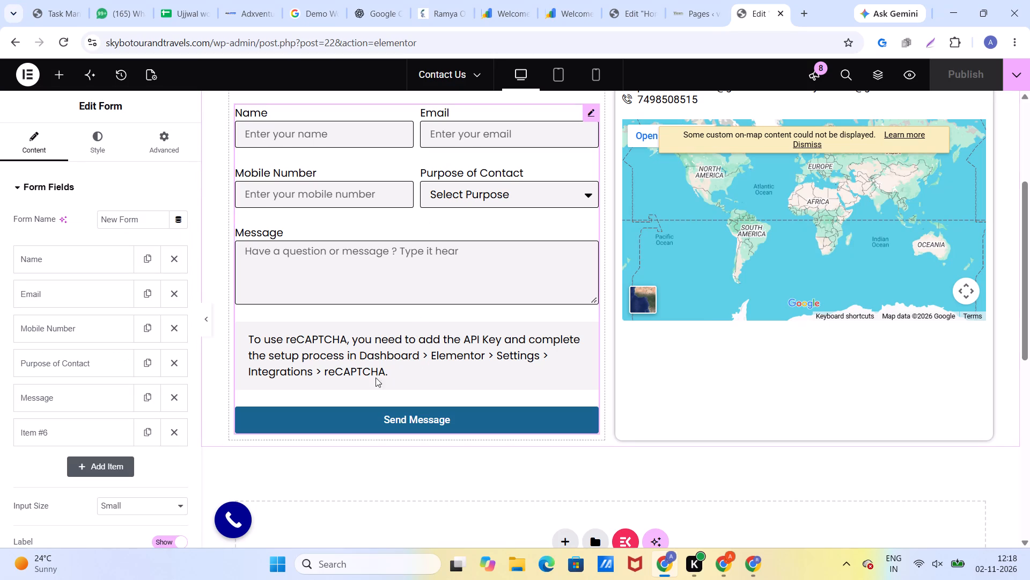
click(84, 424)
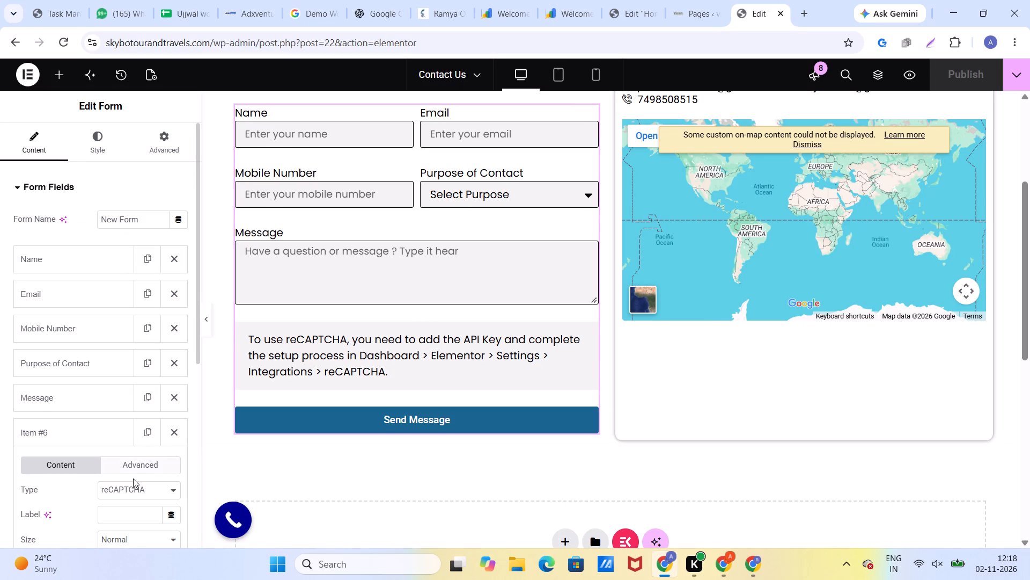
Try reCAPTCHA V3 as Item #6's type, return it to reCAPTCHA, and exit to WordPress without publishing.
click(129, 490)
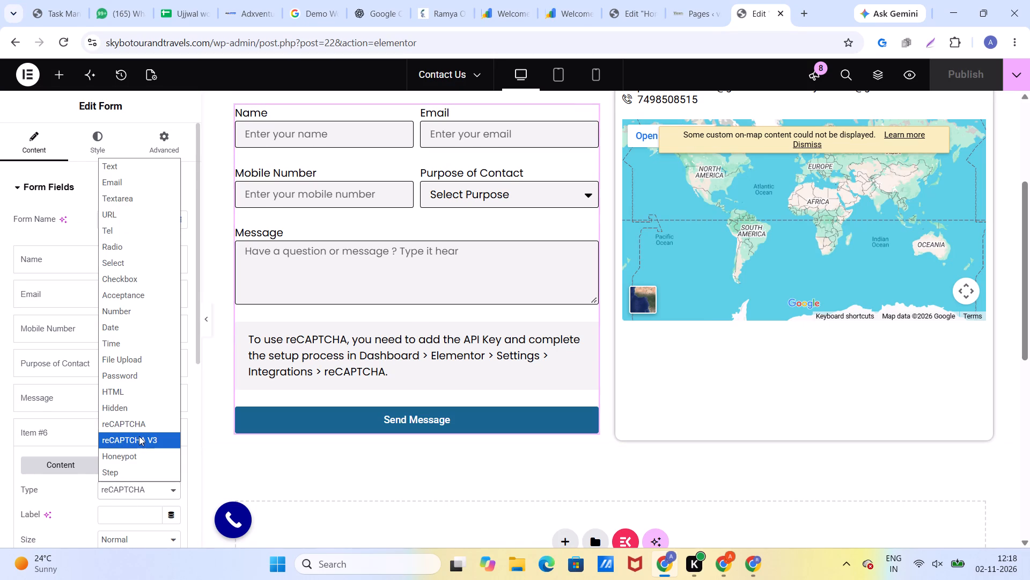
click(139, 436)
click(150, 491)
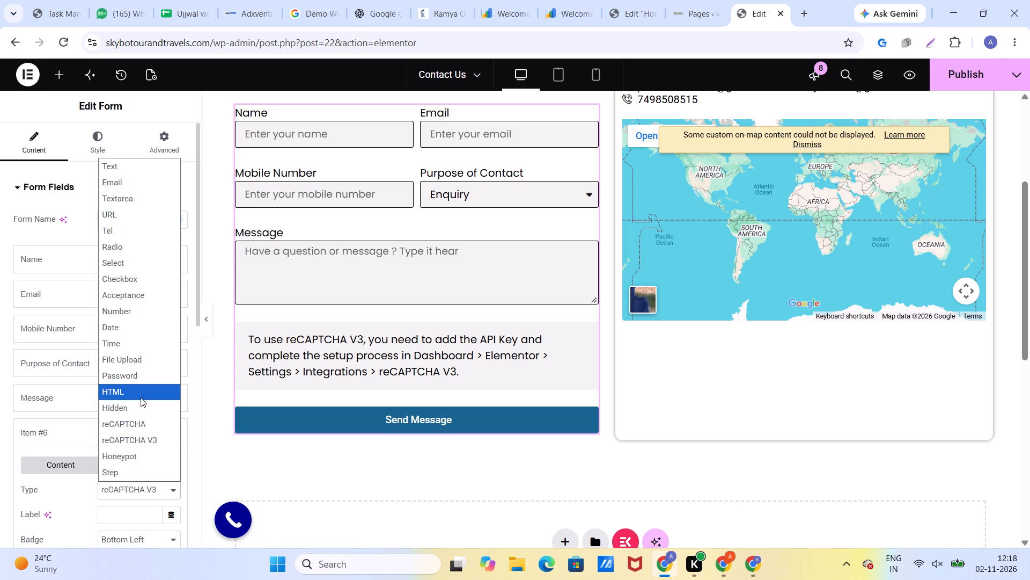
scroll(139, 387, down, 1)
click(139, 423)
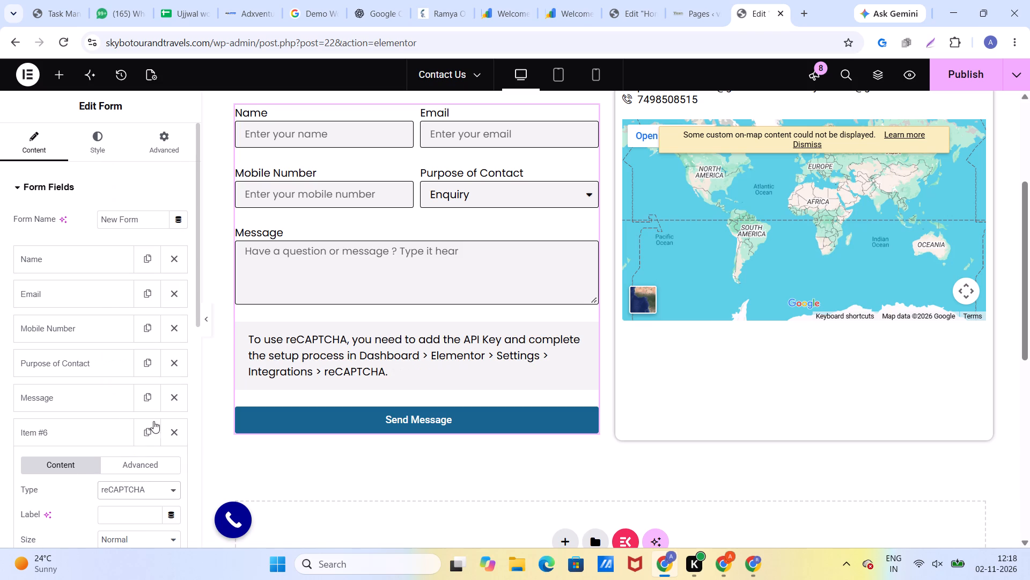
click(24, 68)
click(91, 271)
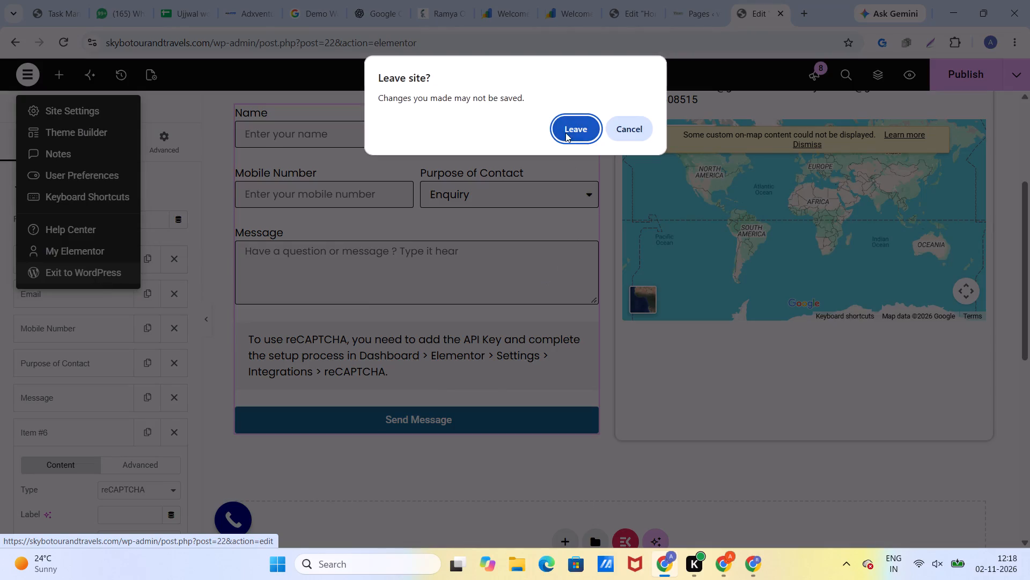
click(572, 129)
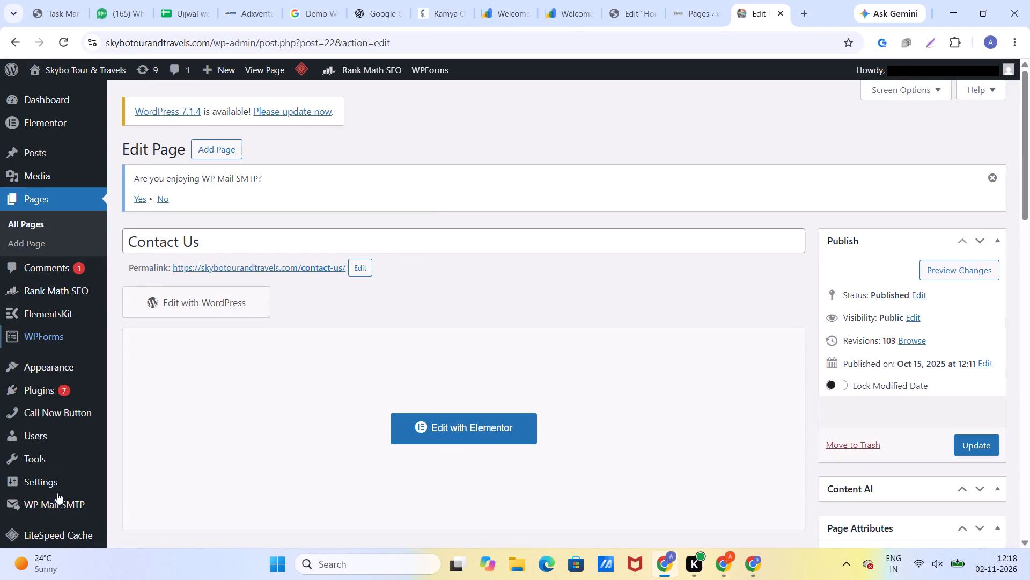
Reactivate the Advanced Google reCAPTCHA plugin from the installed plugins list.
click(57, 392)
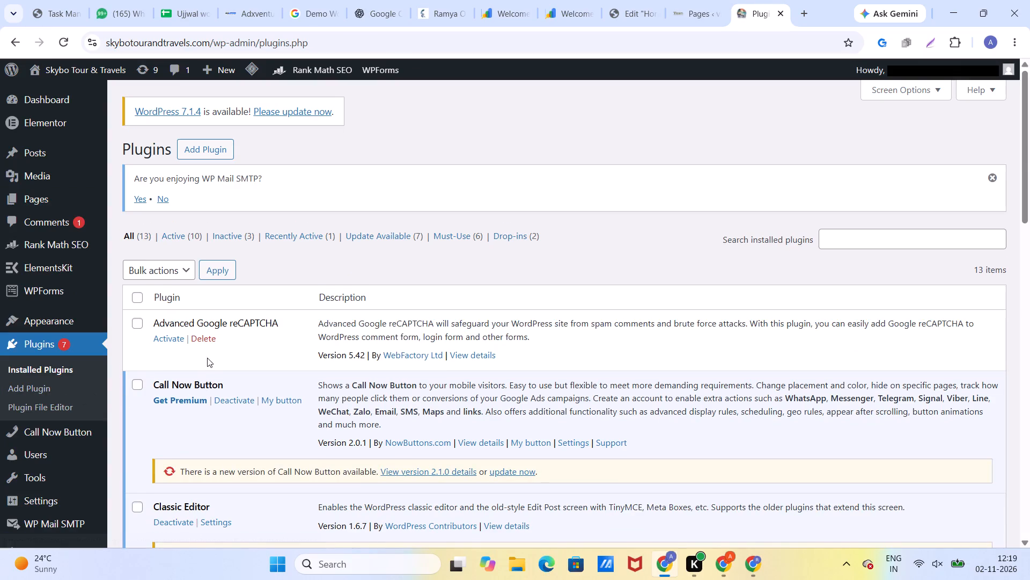
click(167, 337)
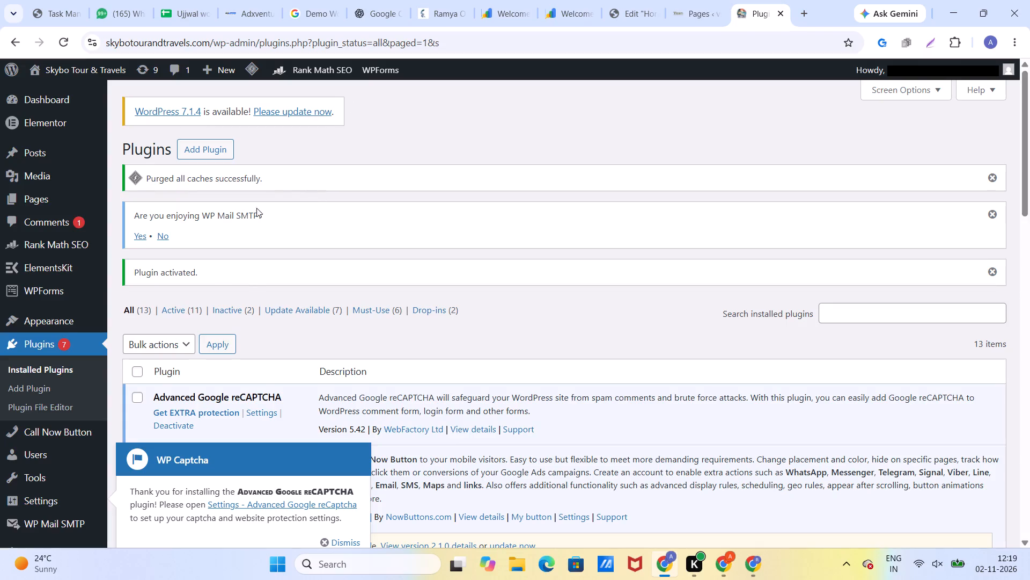
Open the Advanced Google reCAPTCHA plugin's settings and dismiss the PRO licence offer.
scroll(249, 338, down, 2)
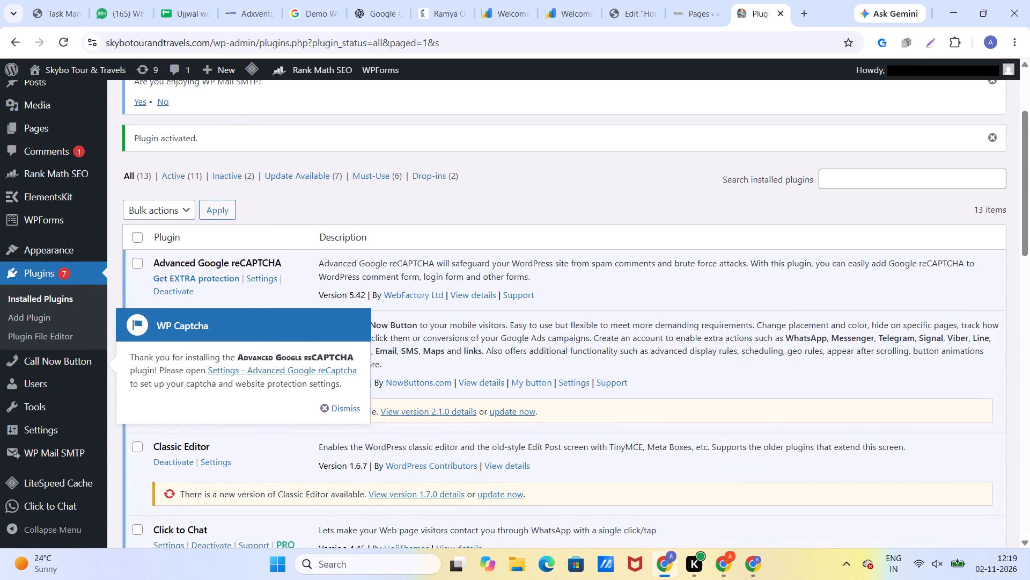
click(226, 366)
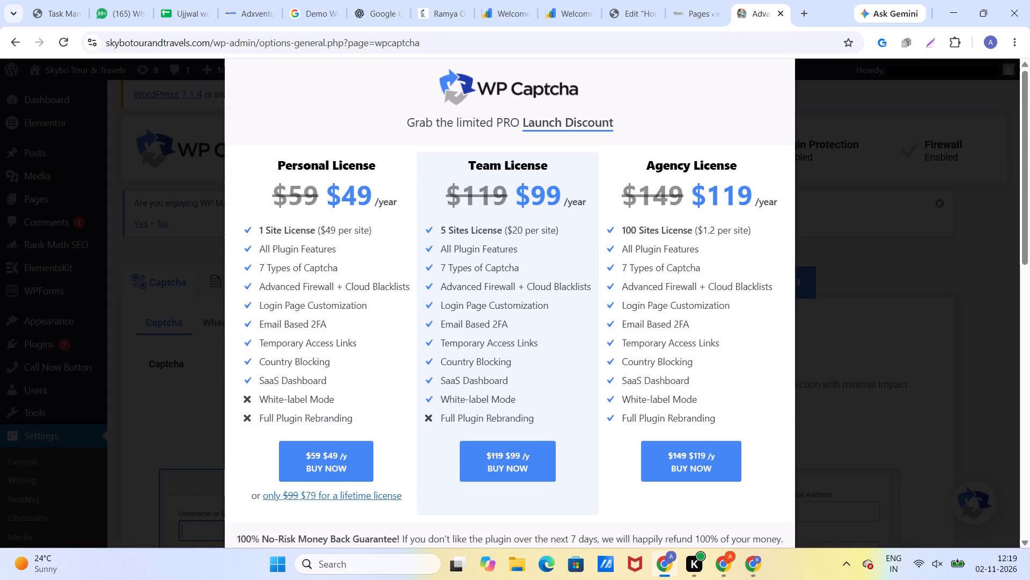
scroll(488, 361, down, 3)
scroll(488, 361, up, 3)
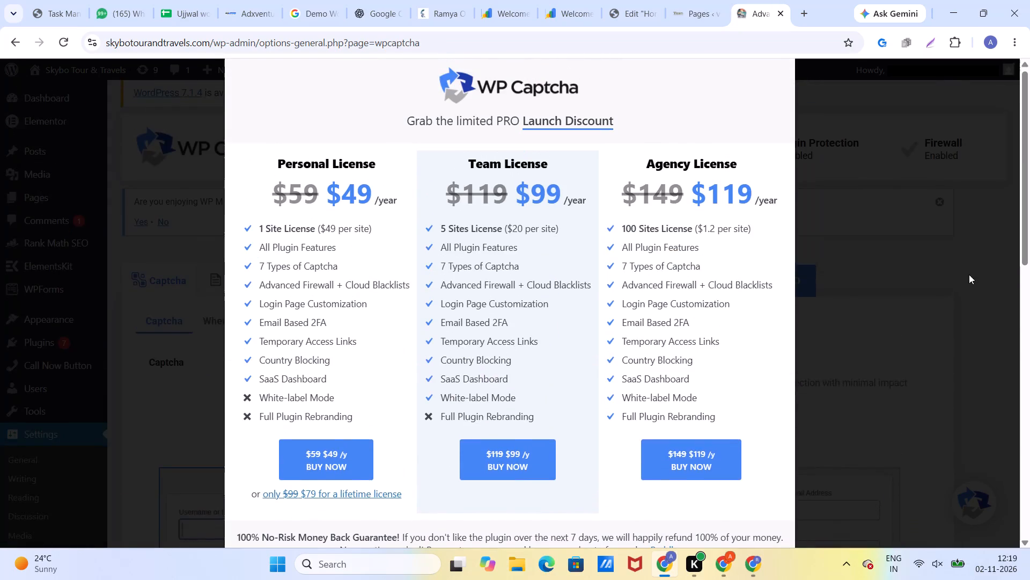
click(969, 274)
scroll(573, 331, down, 2)
scroll(571, 334, up, 2)
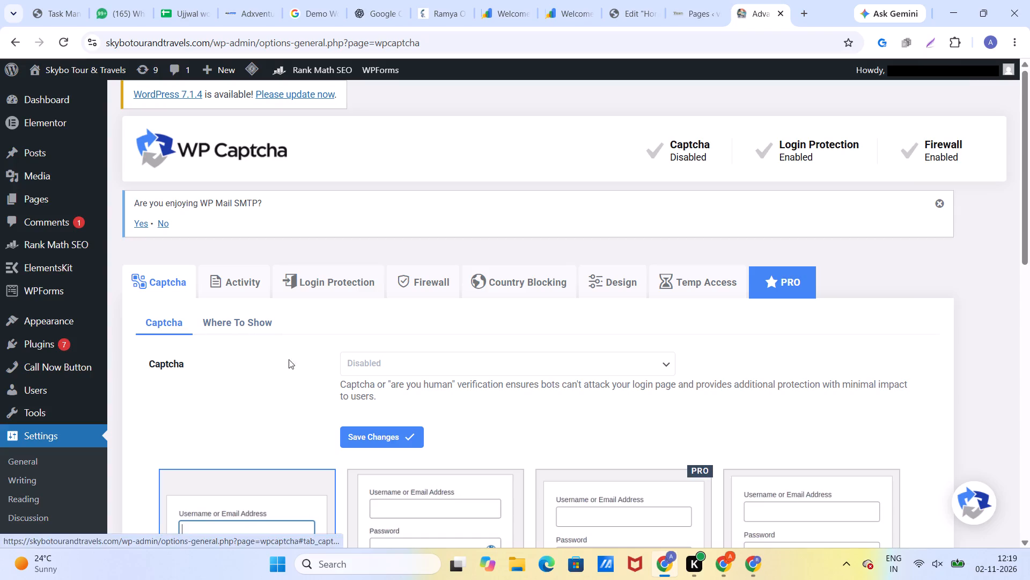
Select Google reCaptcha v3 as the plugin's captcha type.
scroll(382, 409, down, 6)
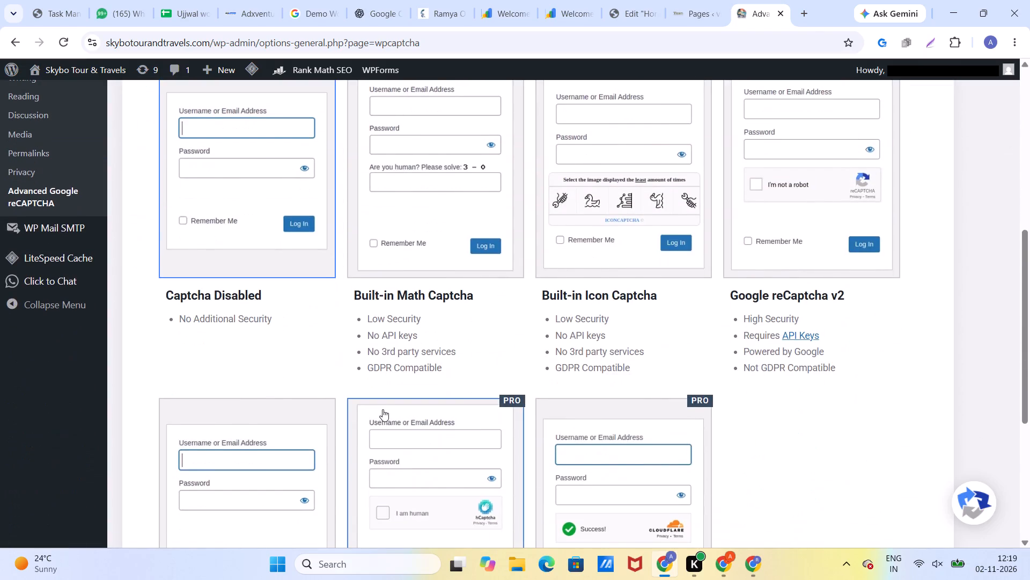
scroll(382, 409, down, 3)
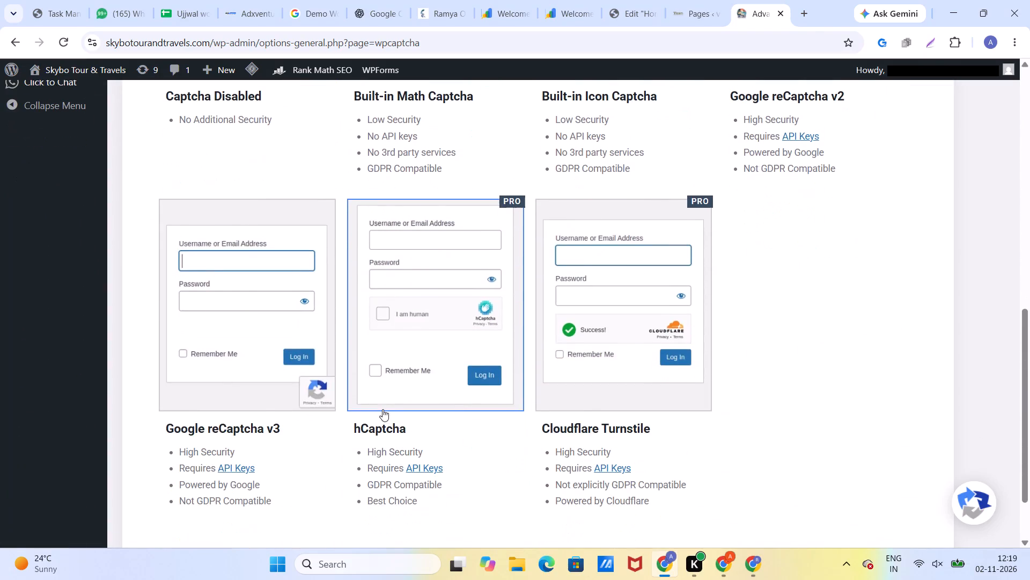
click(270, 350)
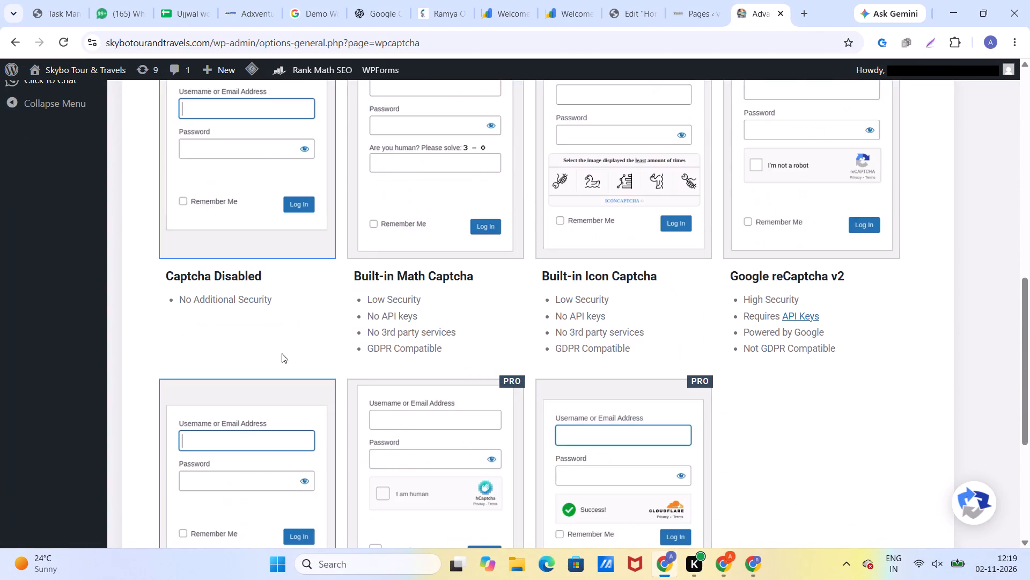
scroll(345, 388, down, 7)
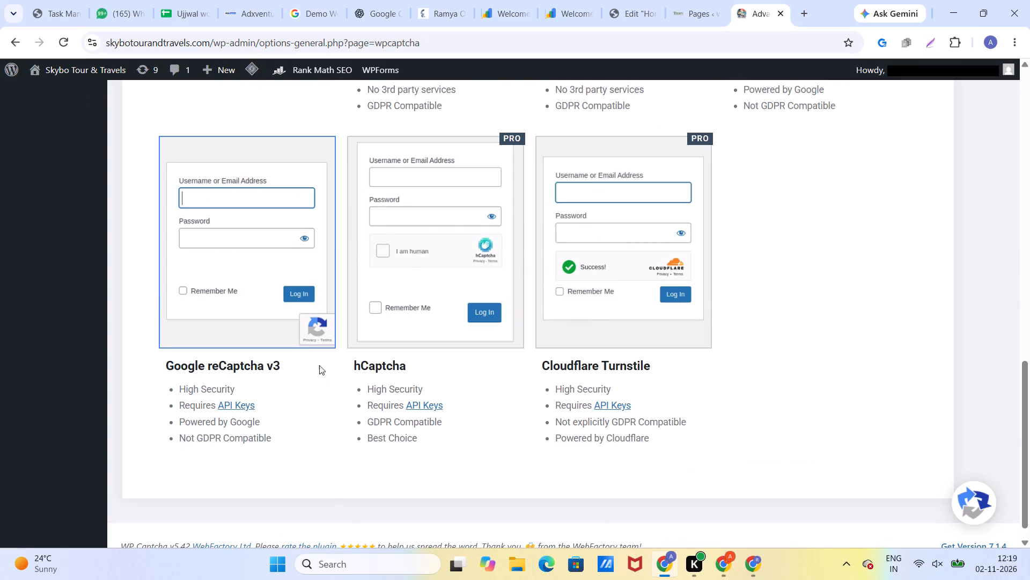
Open the API keys link for Google reCaptcha v3, look through the Google Cloud page, and return to the plugin settings.
click(240, 383)
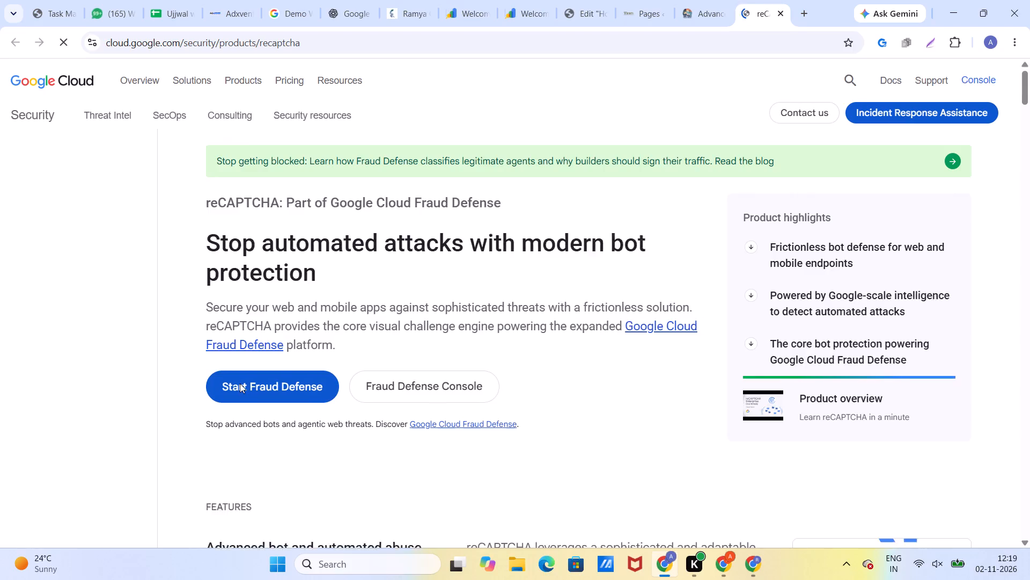
scroll(512, 361, down, 12)
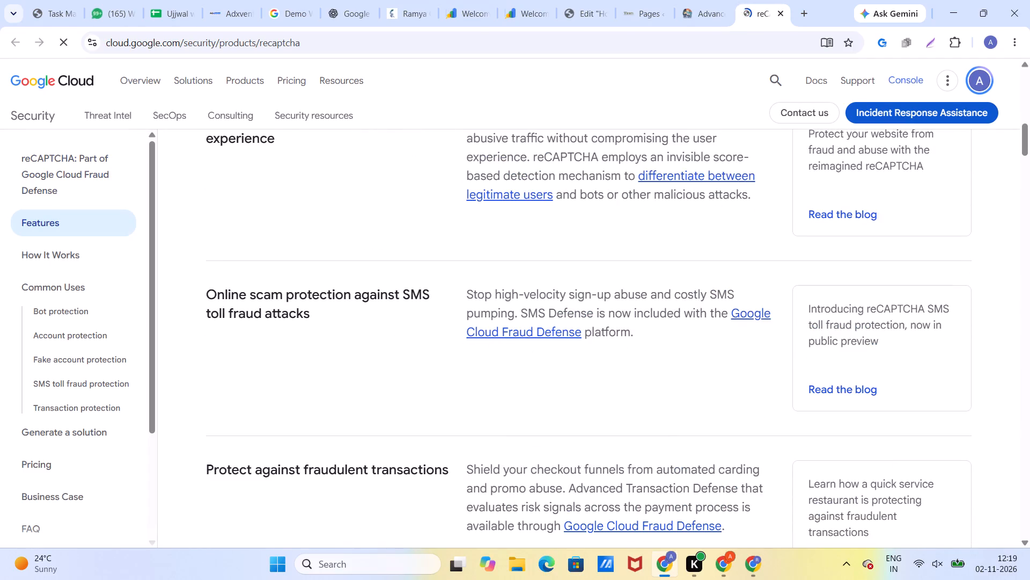
click(699, 10)
Set the plugin's captcha type to Google reCAPTCHA v2.
scroll(538, 217, up, 5)
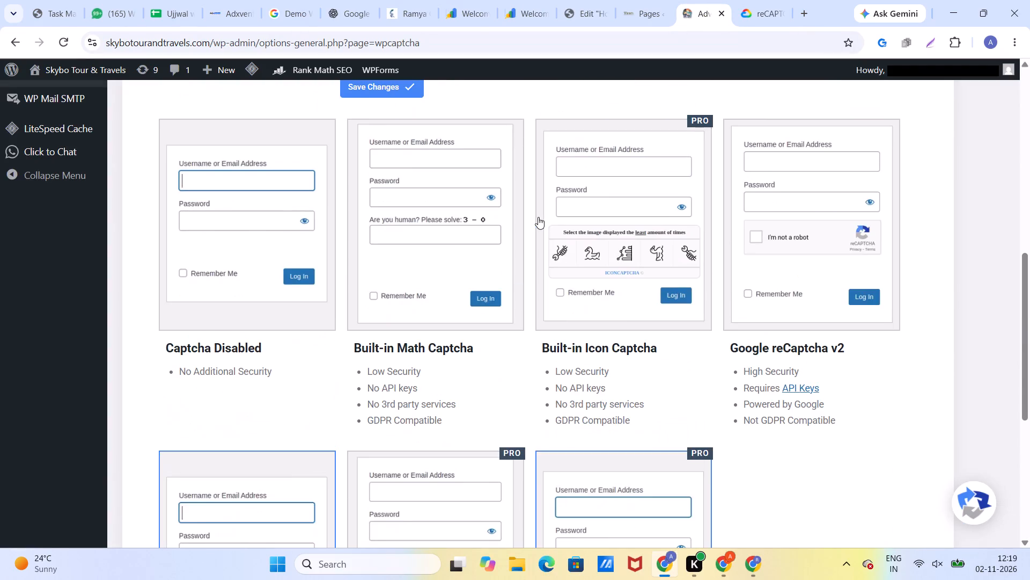
scroll(538, 217, up, 1)
scroll(538, 217, down, 2)
scroll(538, 217, up, 1)
scroll(538, 217, down, 1)
scroll(538, 217, up, 3)
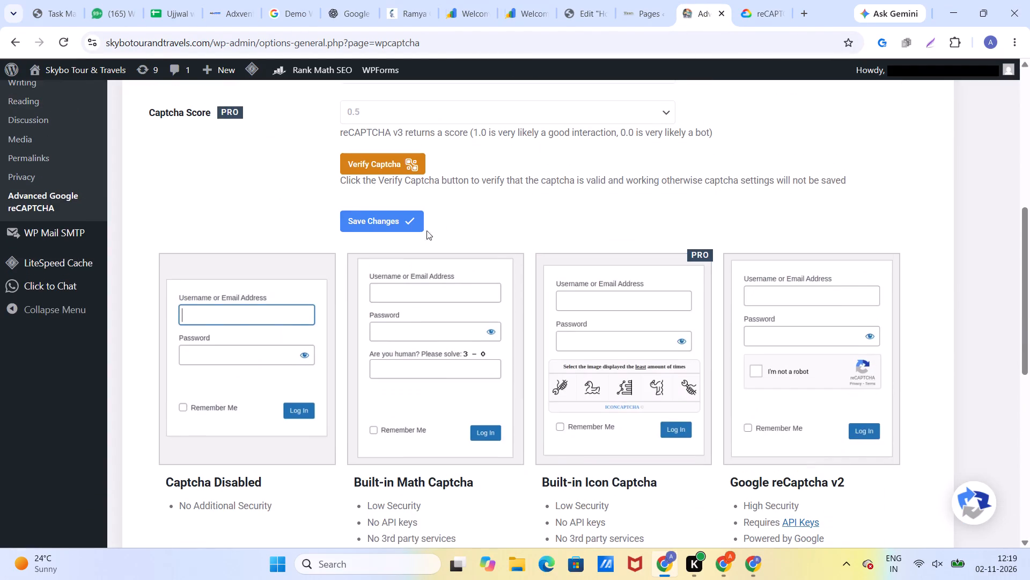
scroll(391, 234, up, 1)
scroll(441, 221, up, 1)
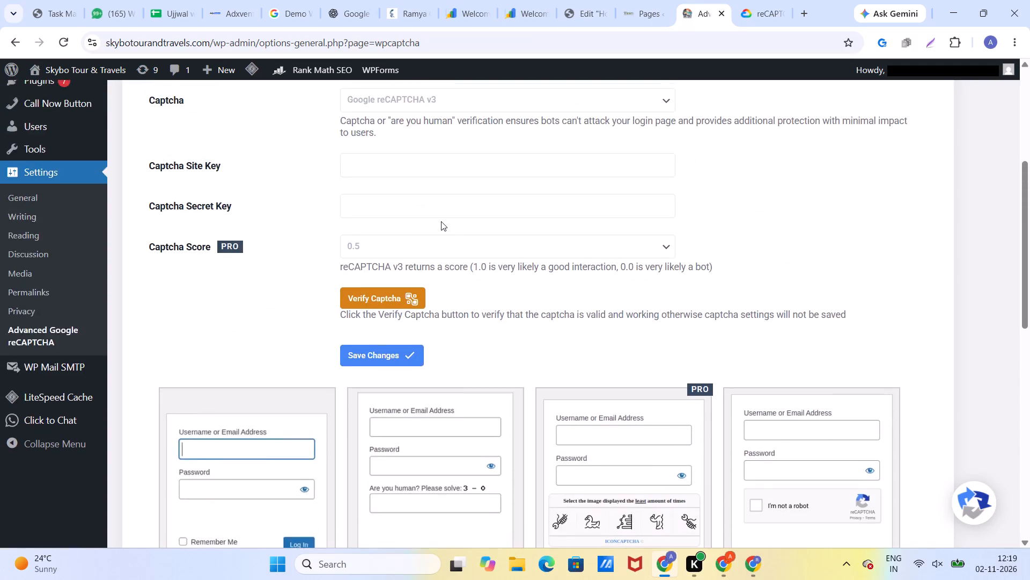
scroll(441, 221, up, 2)
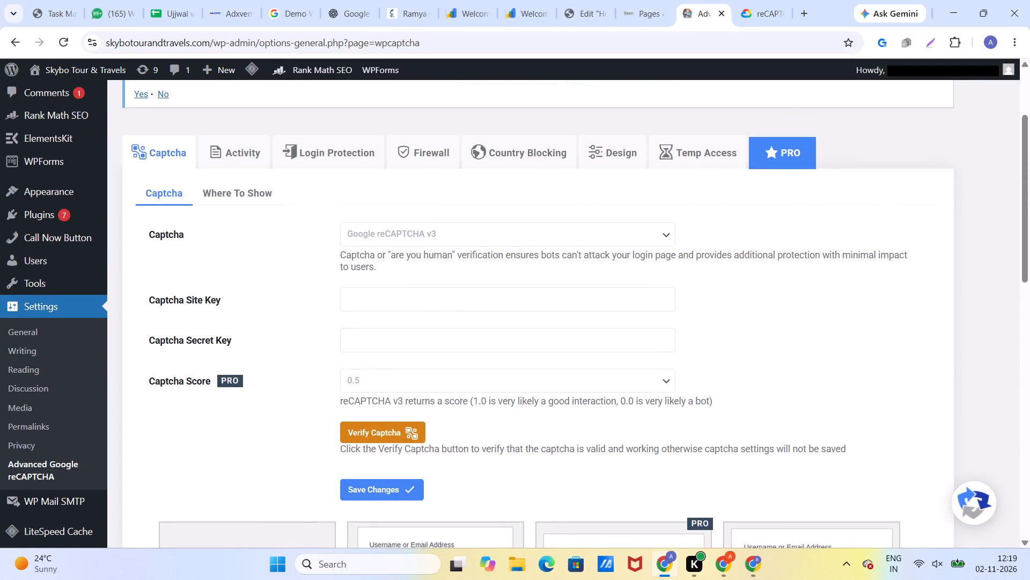
click(420, 301)
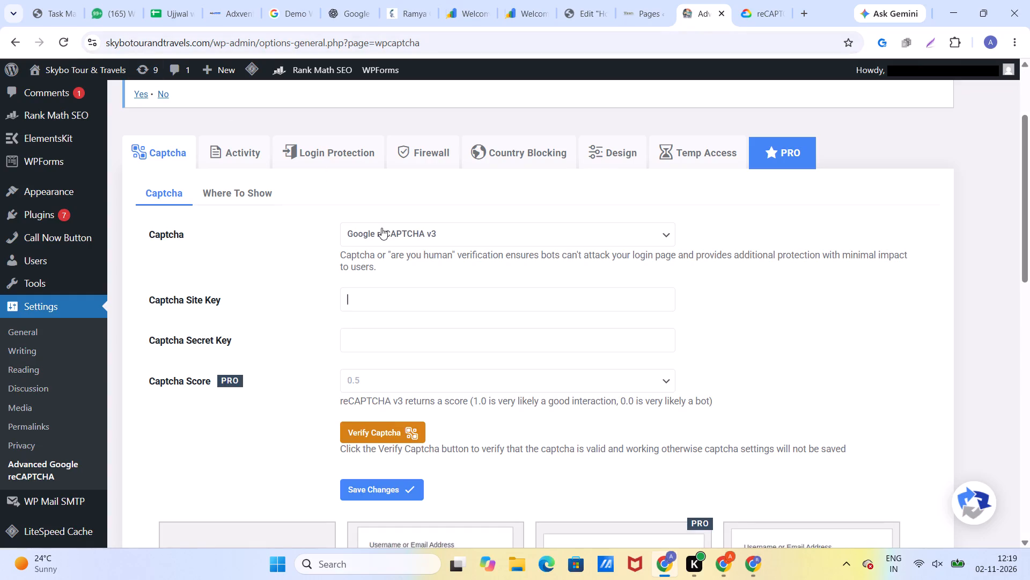
click(475, 235)
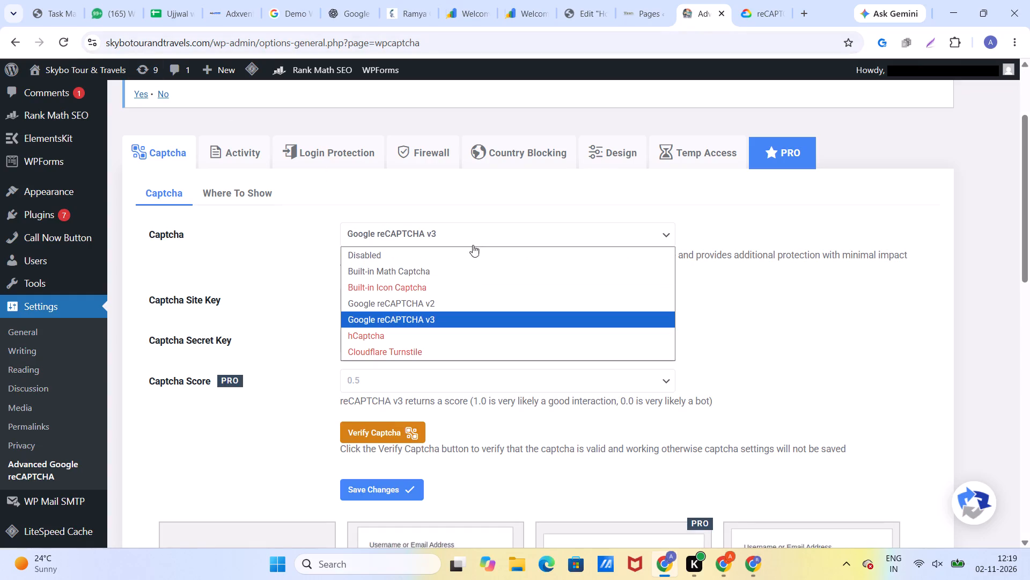
click(425, 301)
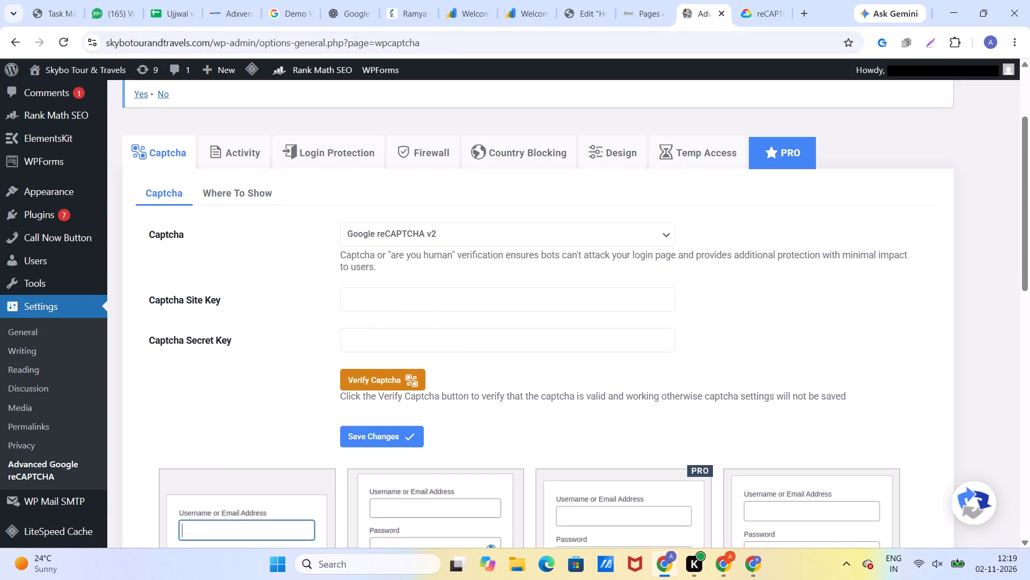
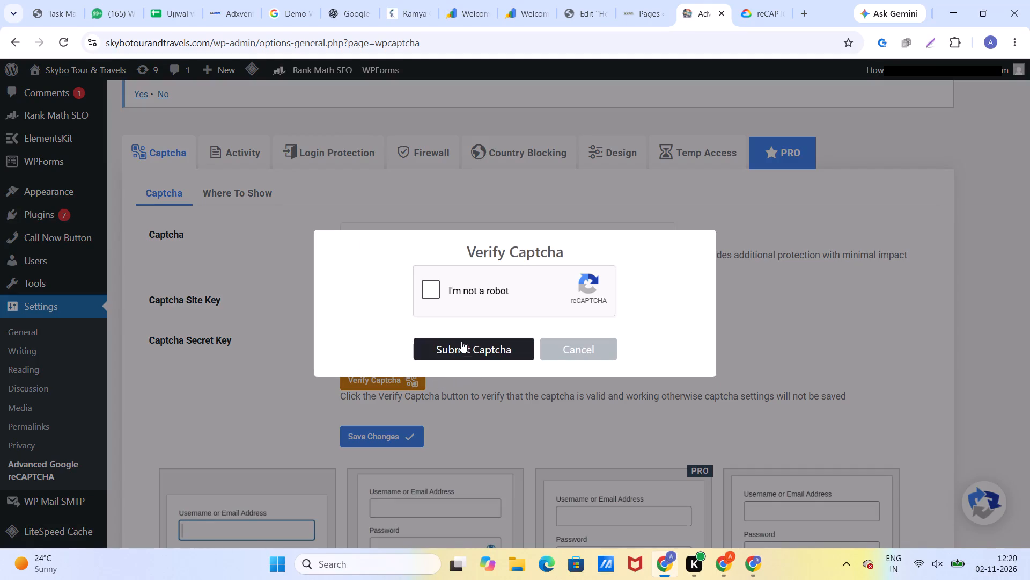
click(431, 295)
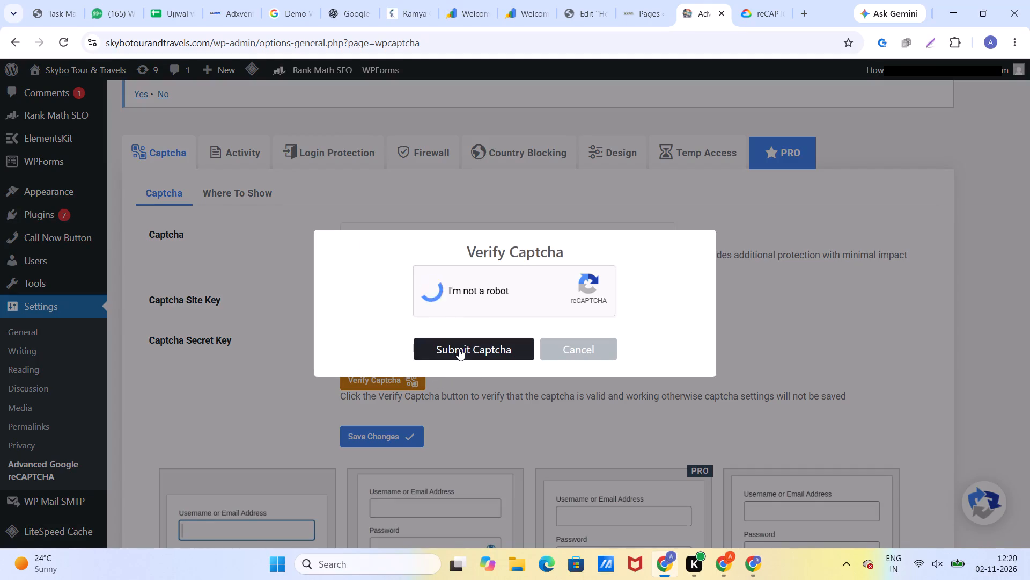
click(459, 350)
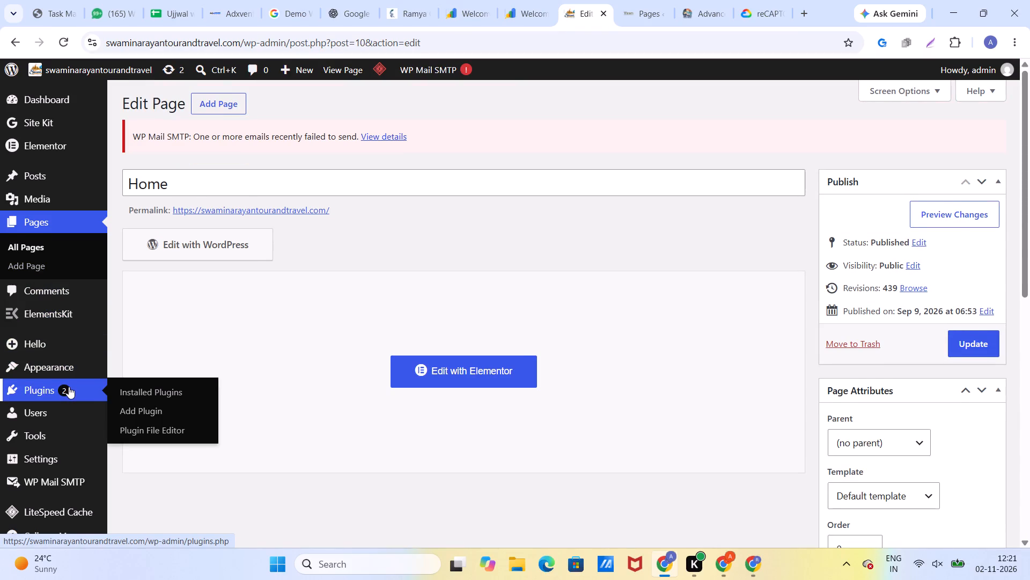
Open the WP Mail SMTP settings and examine the Additional Connections and General pages, including the mailer and SMTP setup.
scroll(69, 387, down, 1)
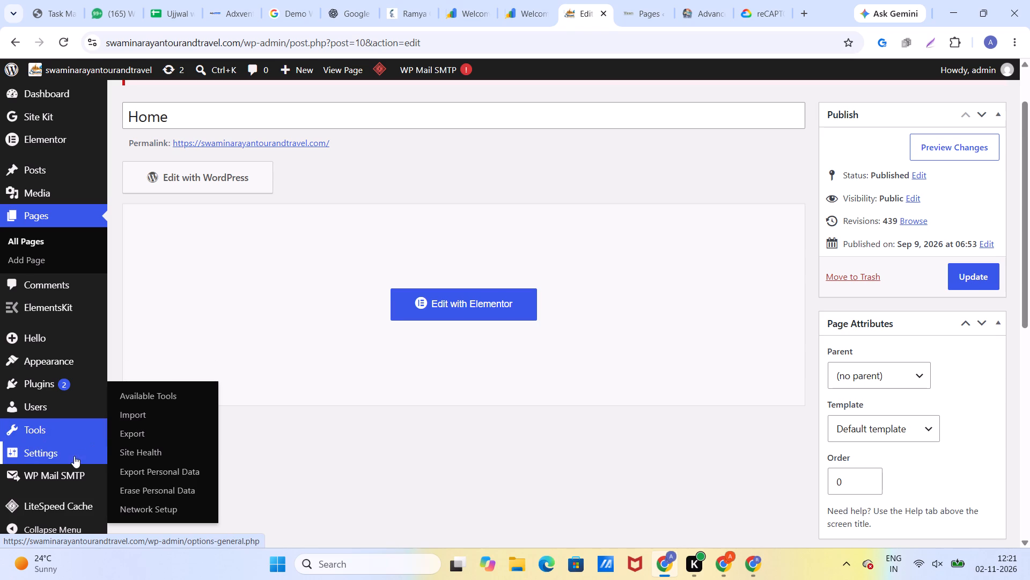
scroll(64, 454, down, 1)
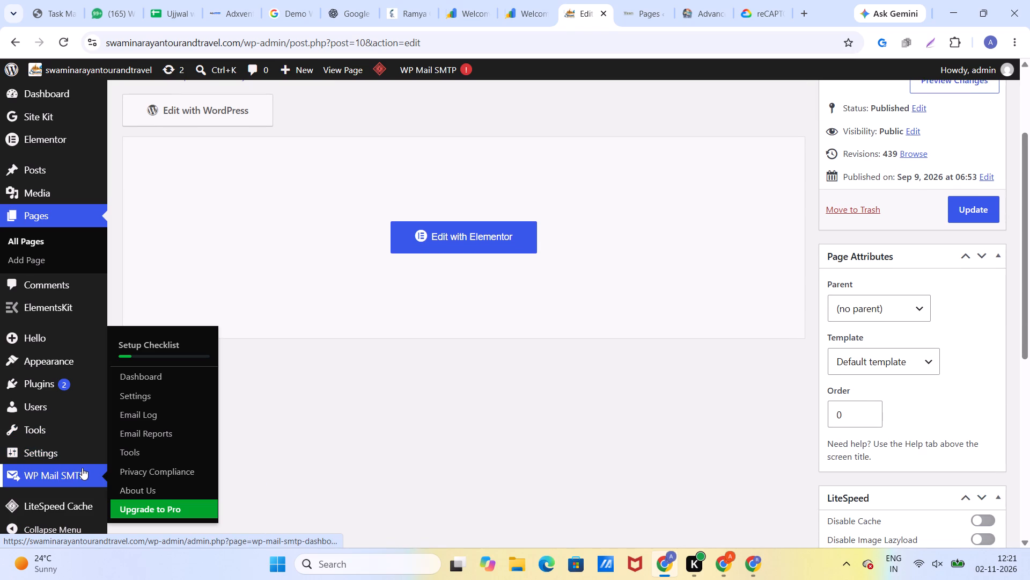
click(134, 392)
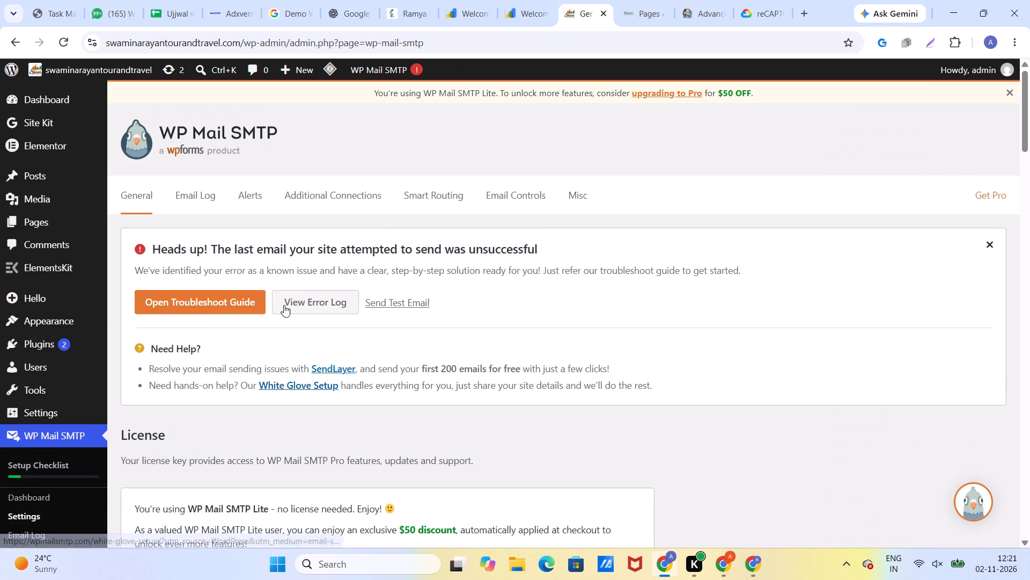
scroll(279, 243, up, 3)
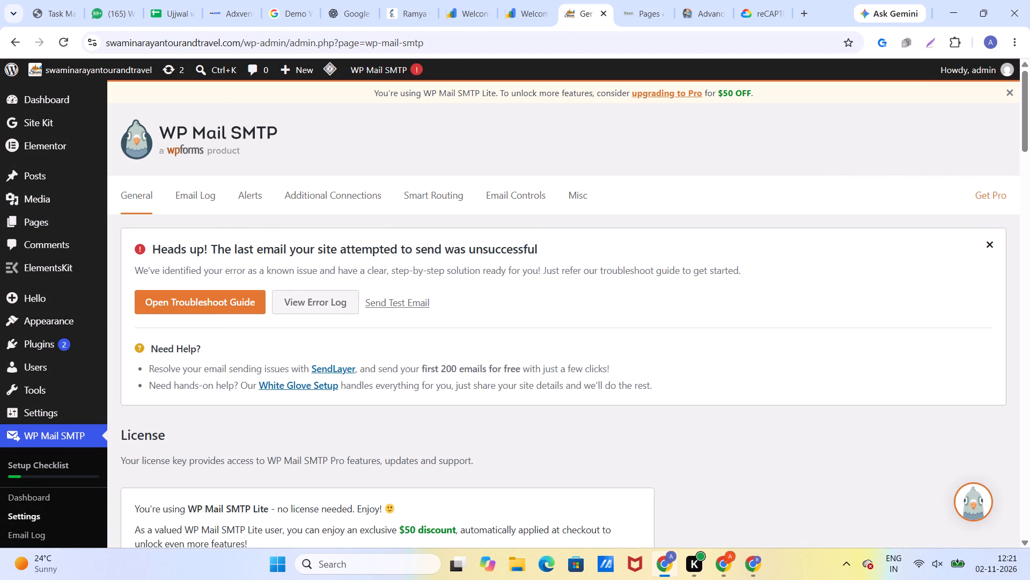
click(343, 195)
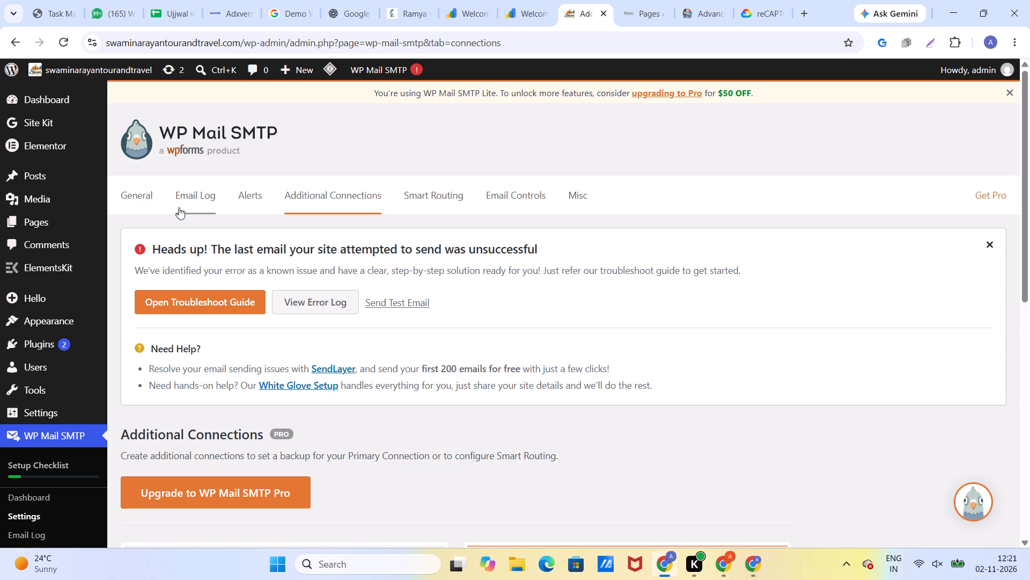
click(152, 194)
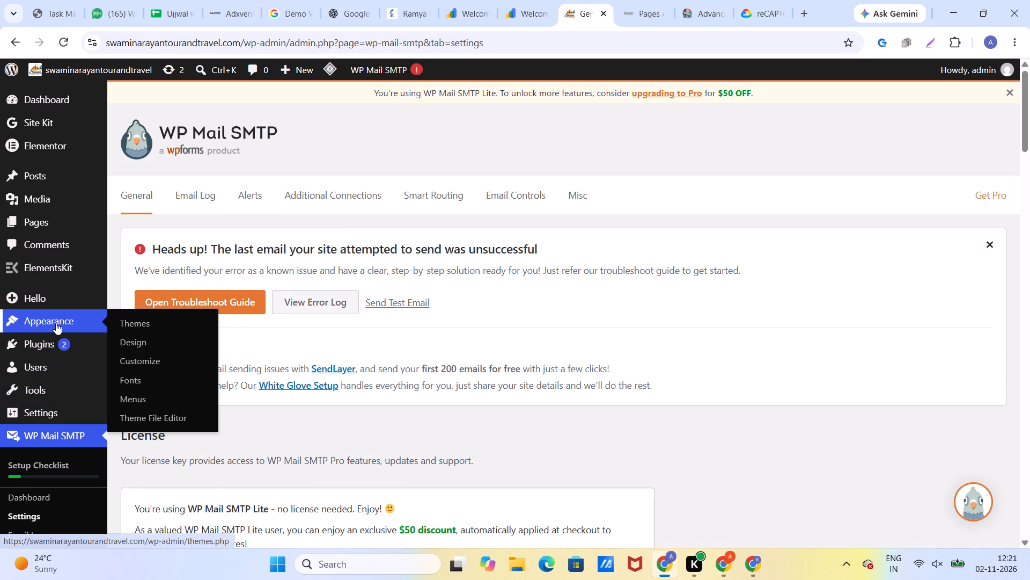
scroll(56, 322, down, 2)
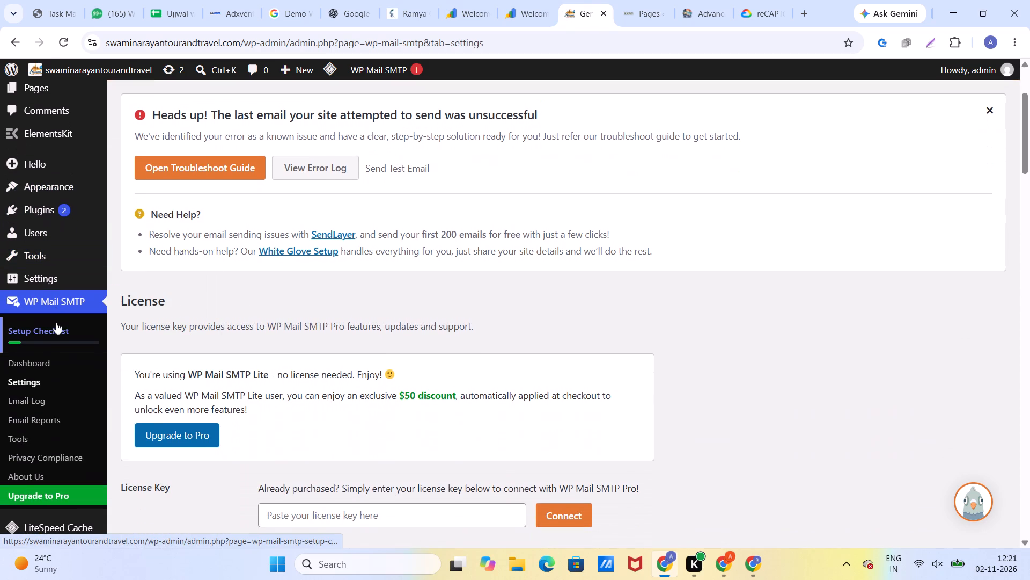
scroll(56, 323, down, 2)
scroll(56, 393, down, 2)
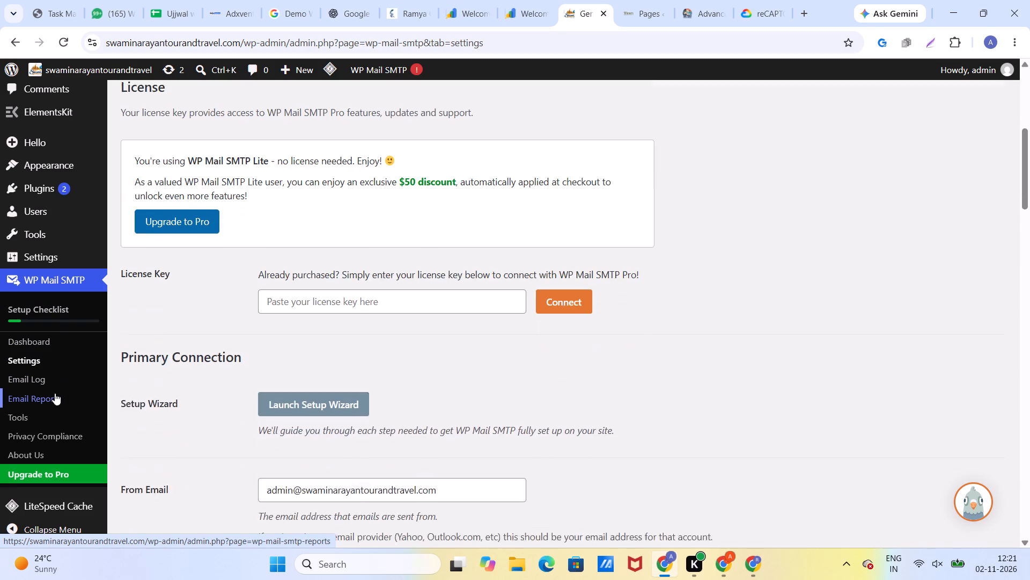
scroll(201, 362, down, 2)
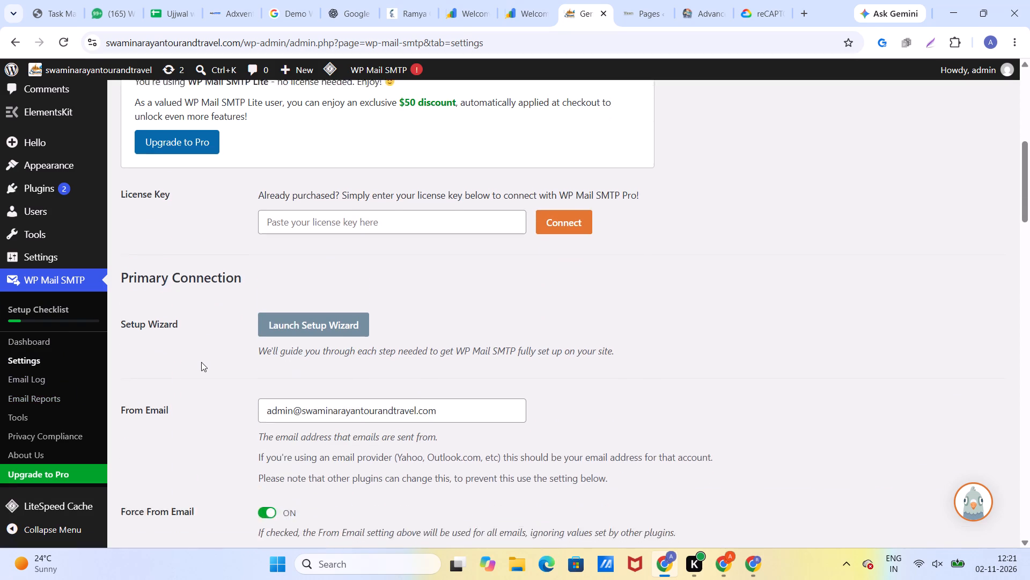
scroll(201, 362, down, 8)
scroll(198, 359, up, 6)
scroll(198, 357, down, 12)
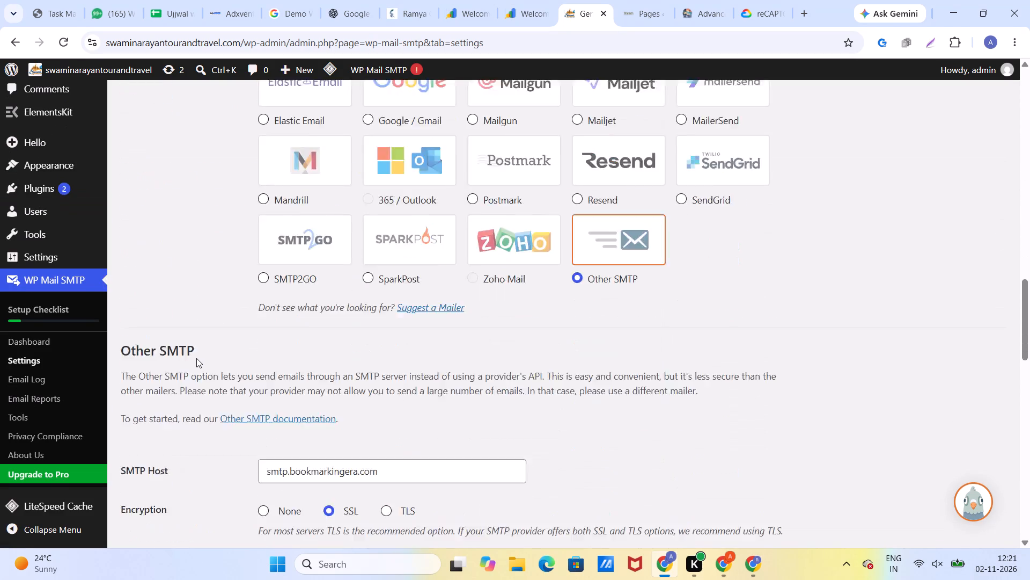
scroll(196, 358, up, 20)
scroll(196, 358, up, 12)
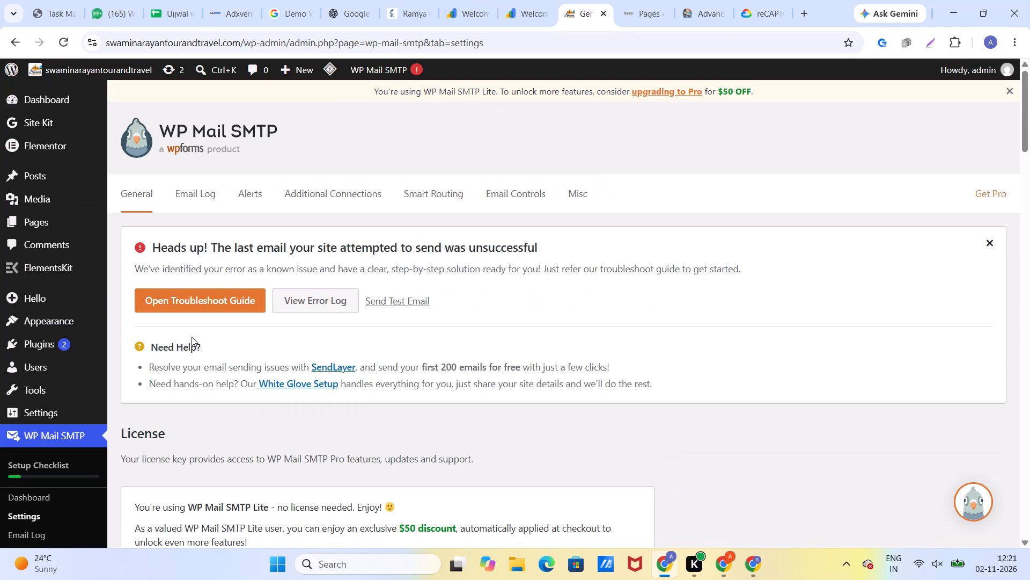
scroll(332, 268, up, 2)
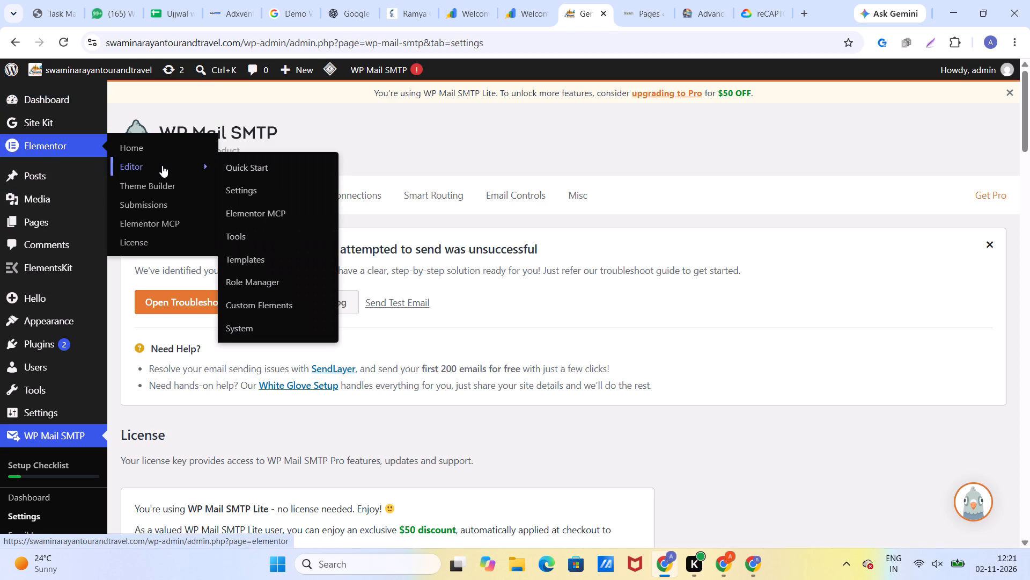
click(238, 192)
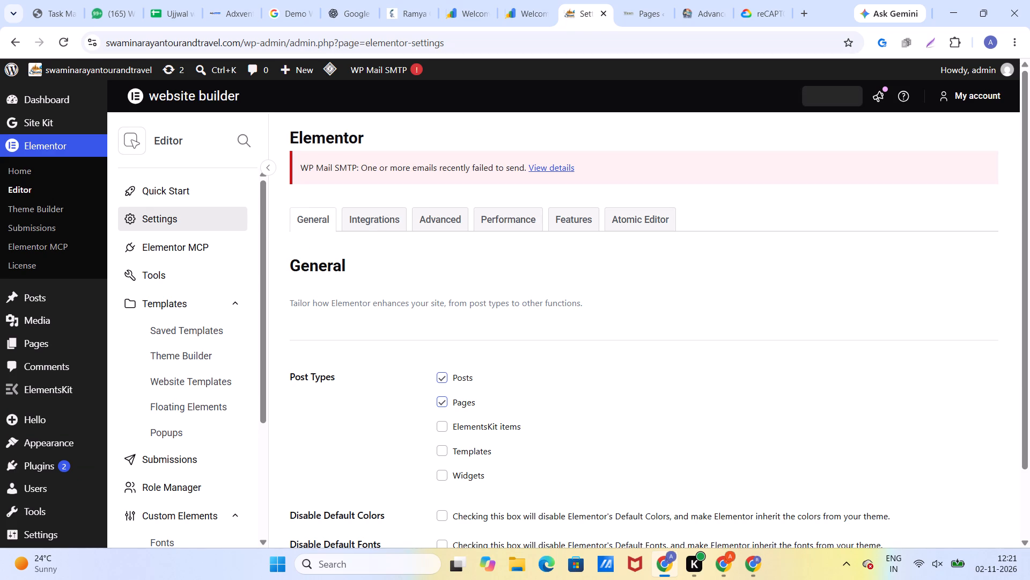
scroll(203, 387, down, 3)
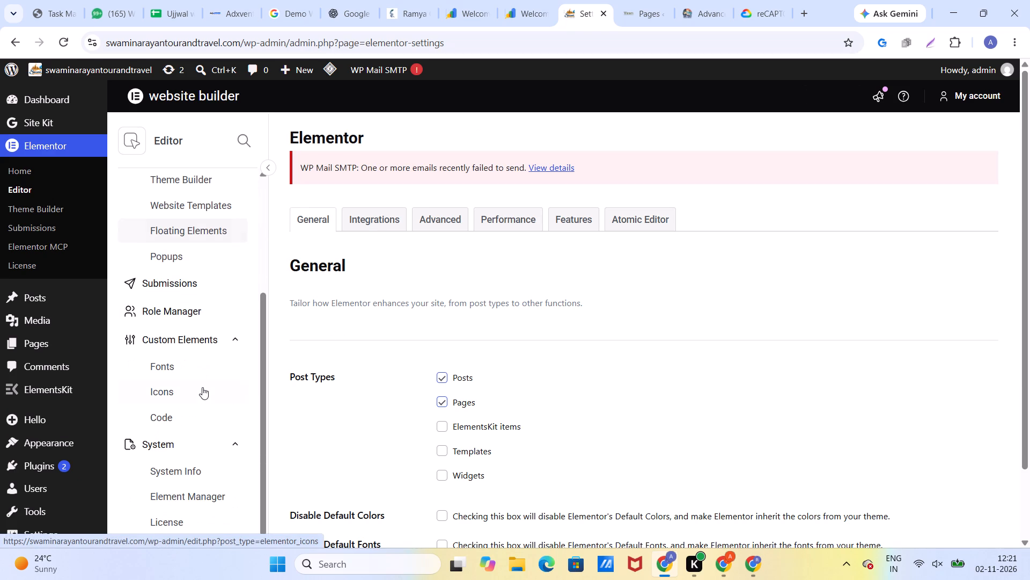
scroll(202, 387, down, 3)
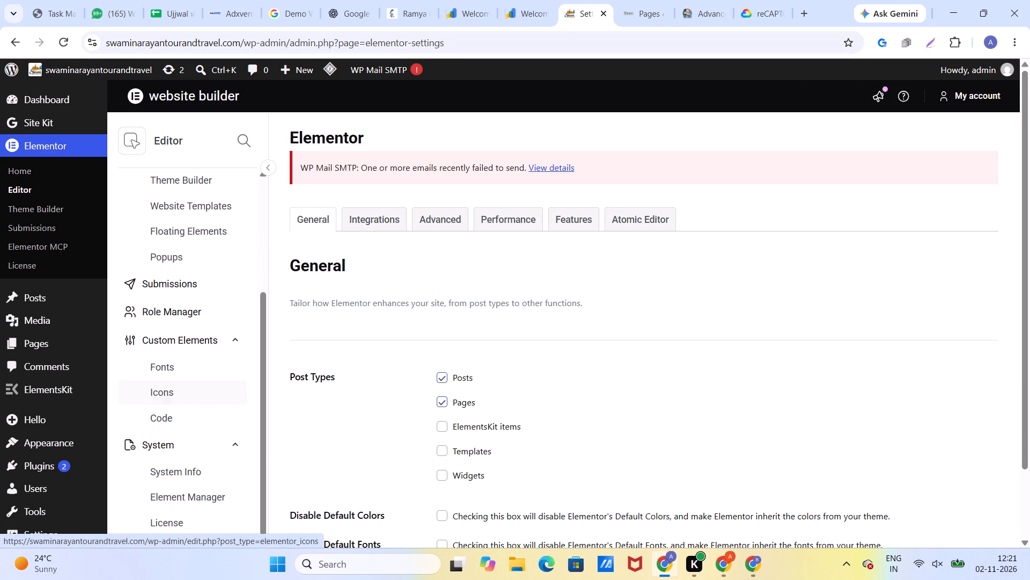
scroll(348, 368, down, 5)
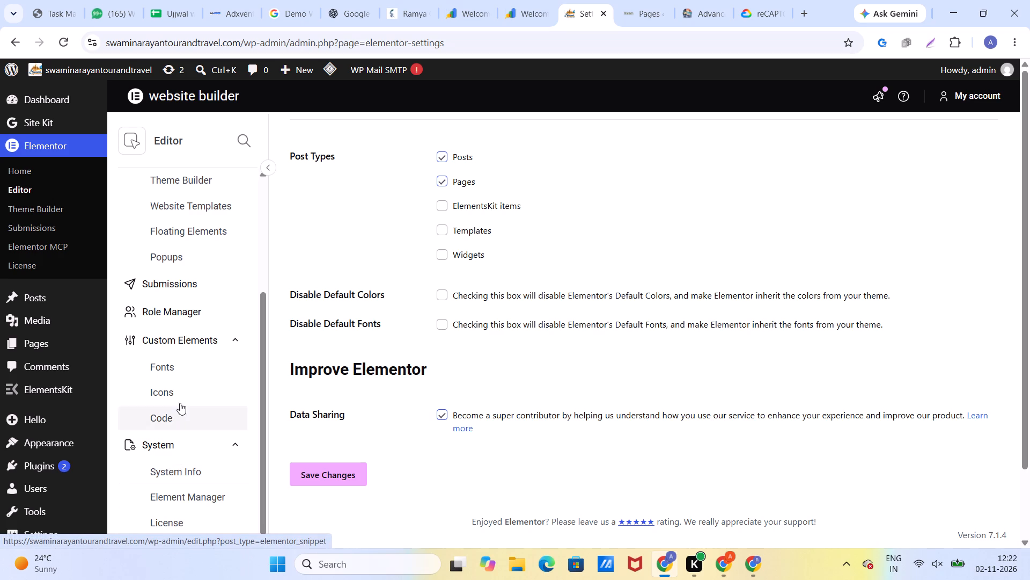
scroll(177, 314, up, 1)
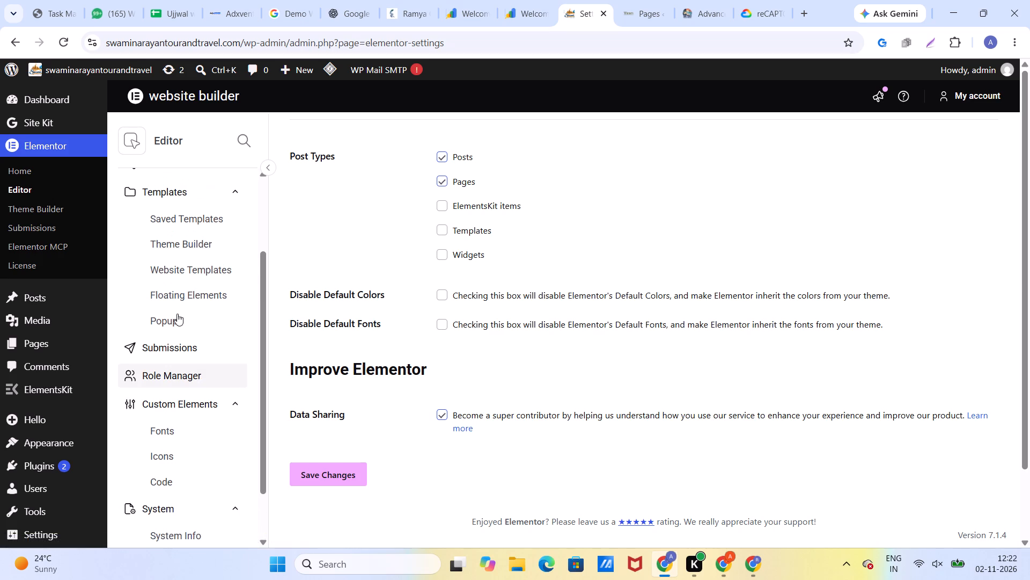
scroll(179, 283, up, 1)
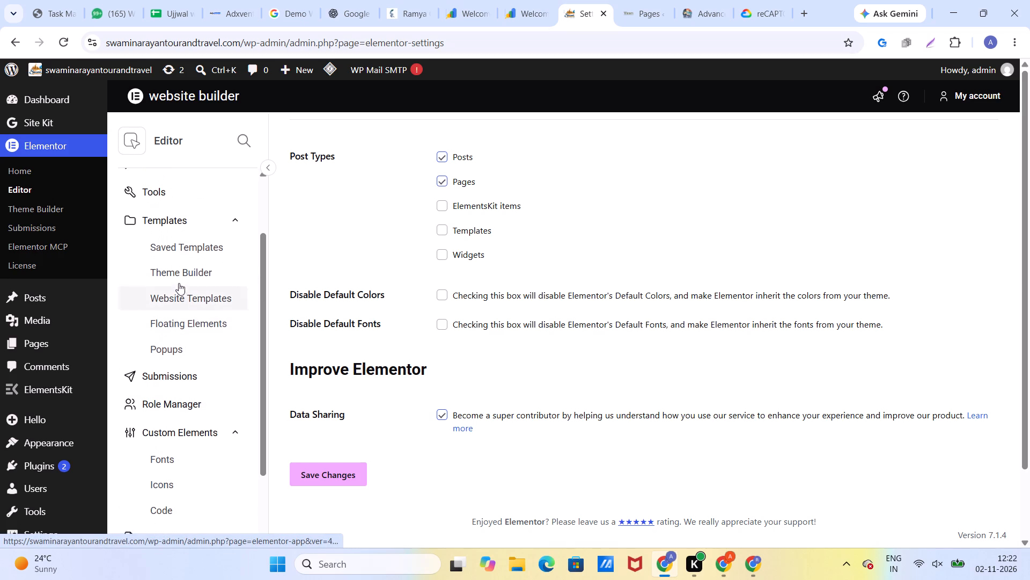
scroll(179, 282, up, 2)
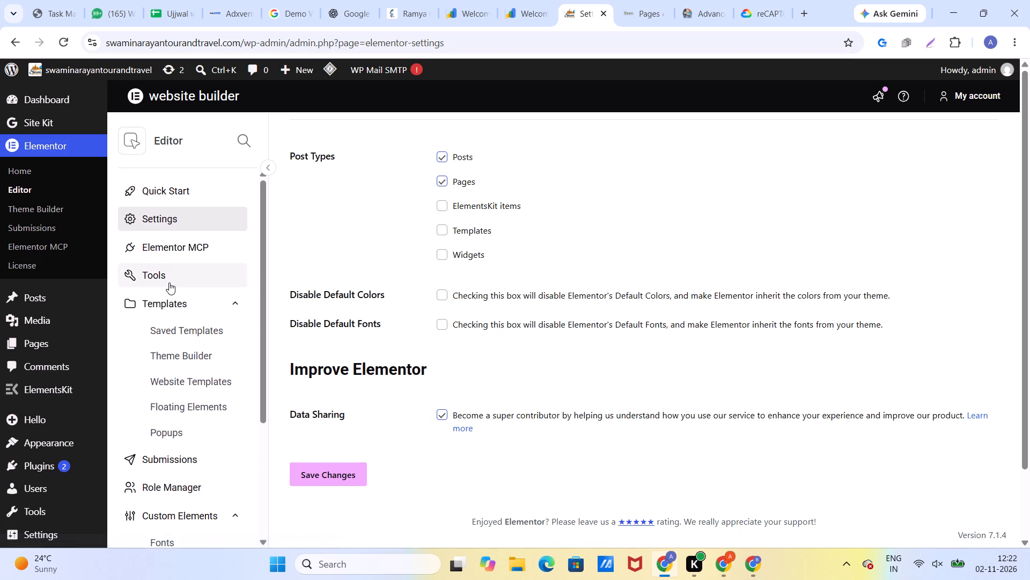
scroll(396, 340, down, 5)
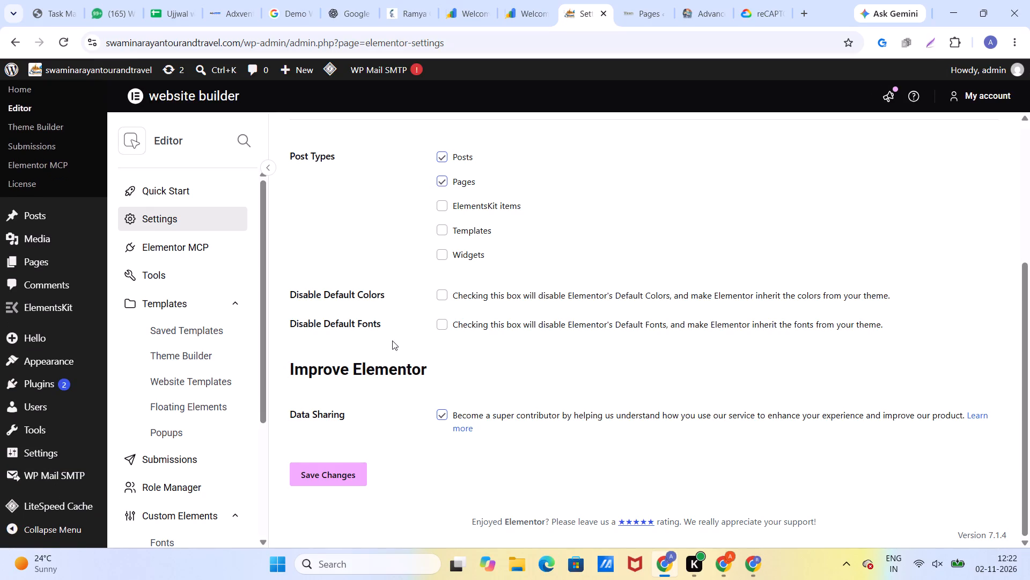
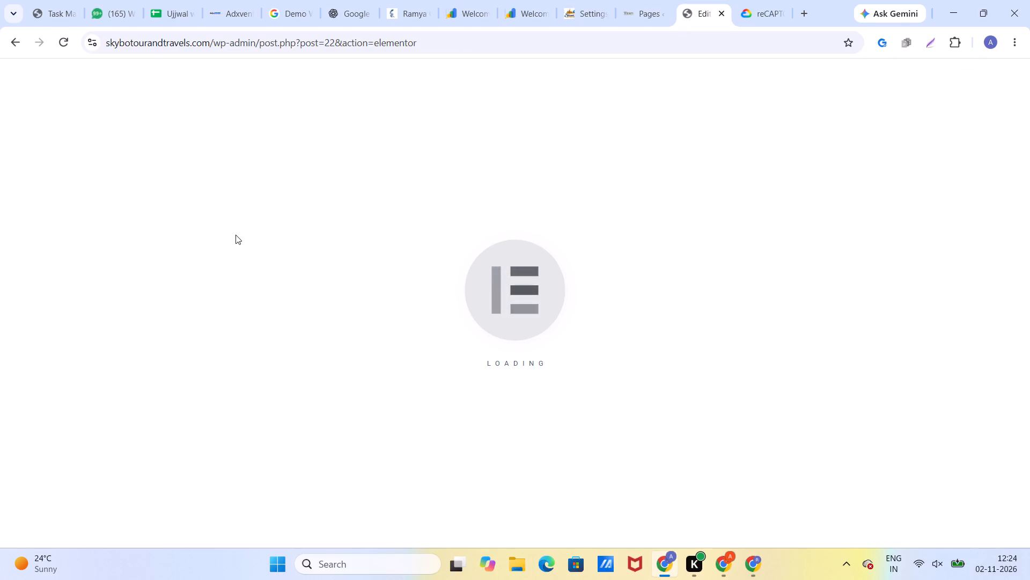
Test the "I'm not a robot" reCAPTCHA on the Send us a Message form and look over the rest of the Contact Us page.
scroll(463, 277, down, 2)
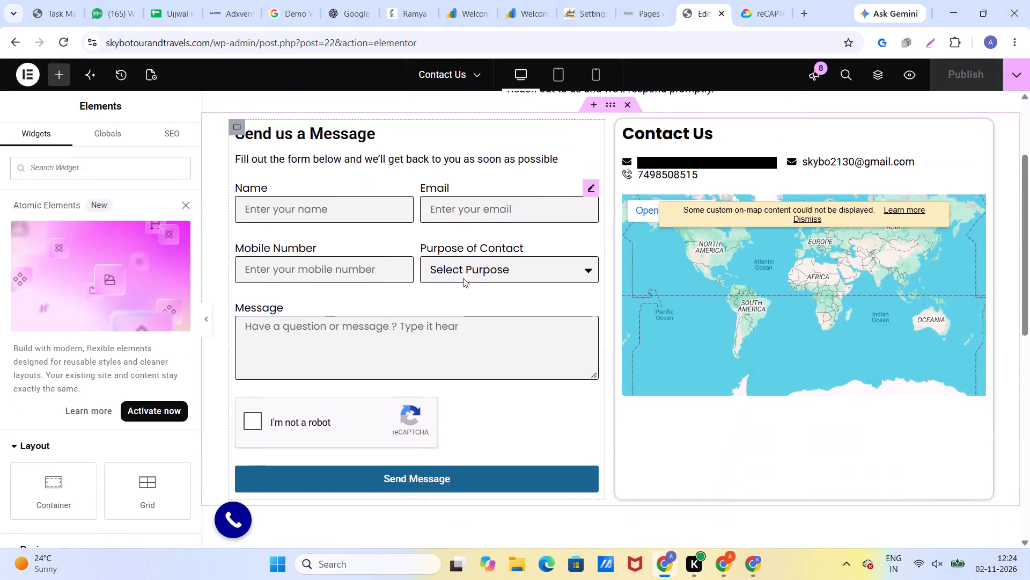
click(246, 418)
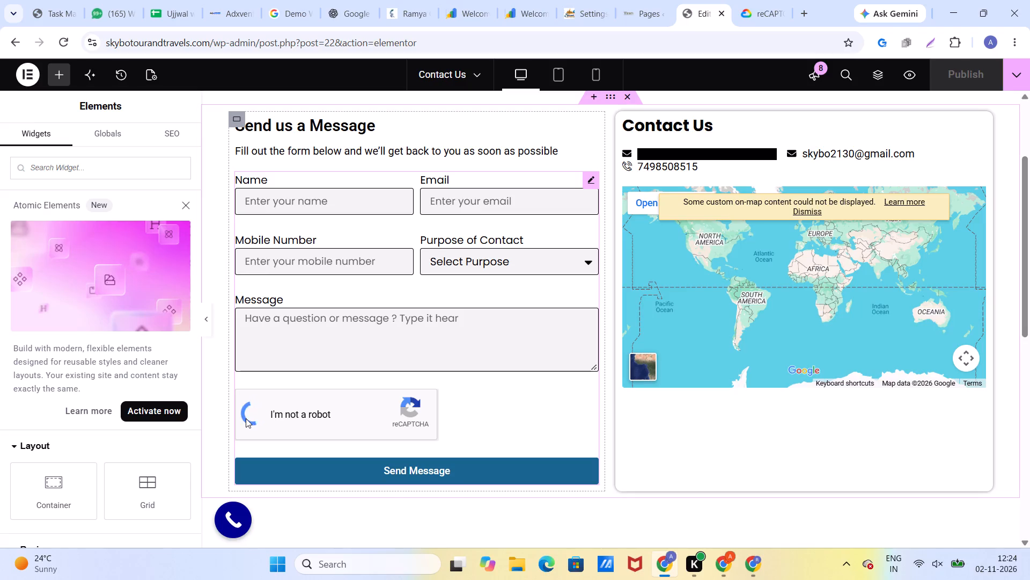
scroll(306, 399, up, 1)
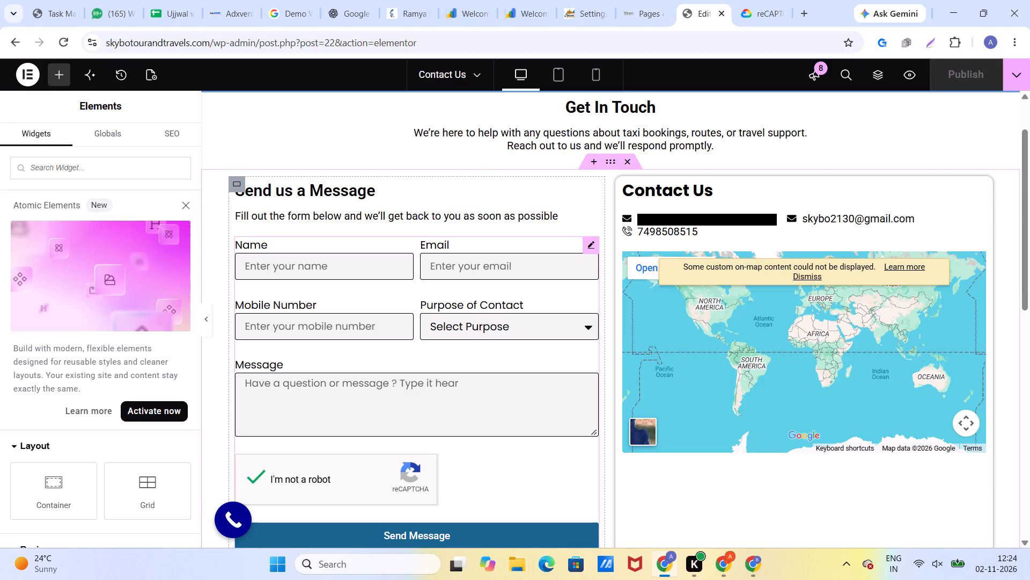
scroll(496, 423, down, 10)
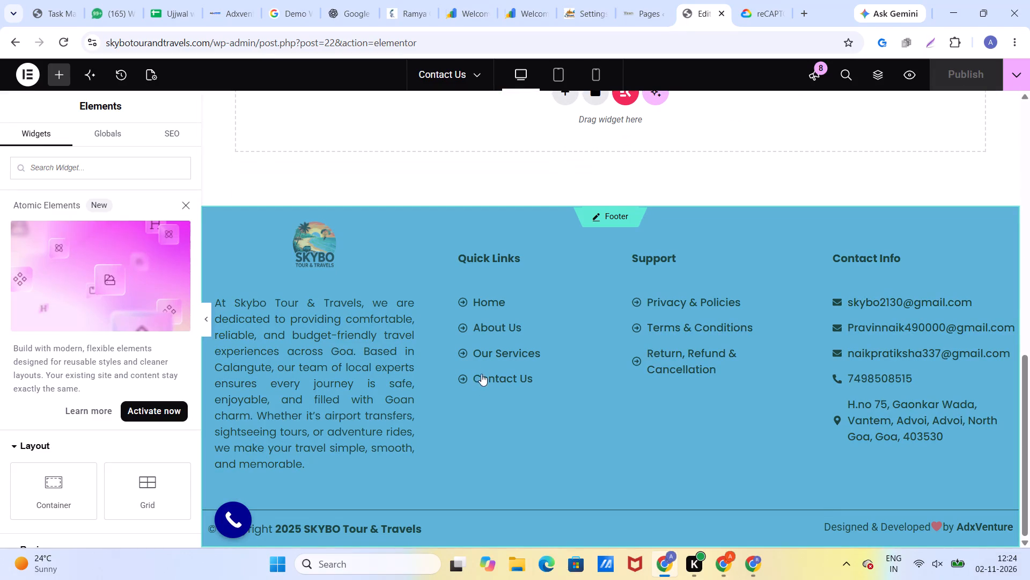
scroll(489, 348, down, 7)
scroll(491, 347, up, 11)
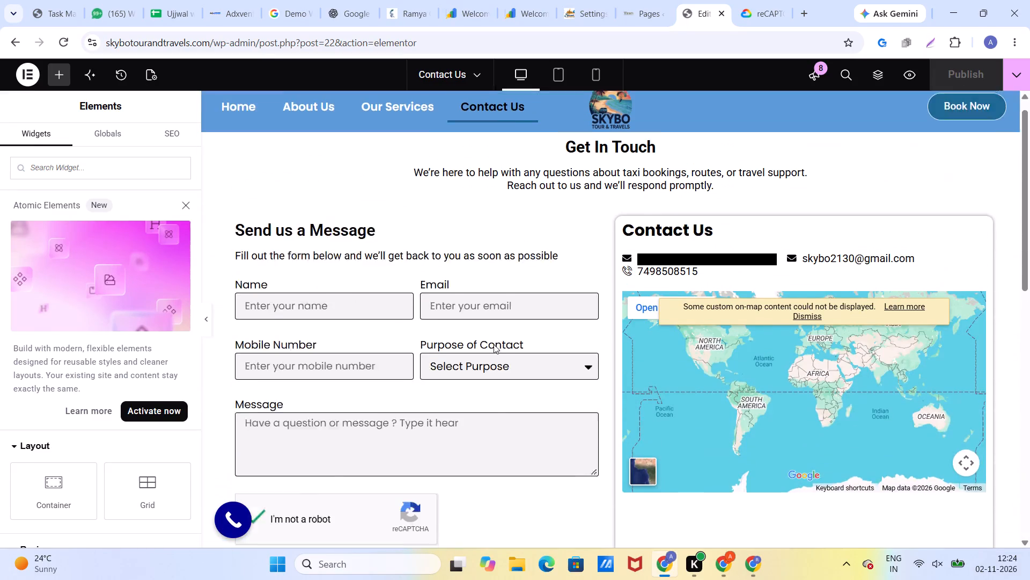
scroll(494, 344, up, 5)
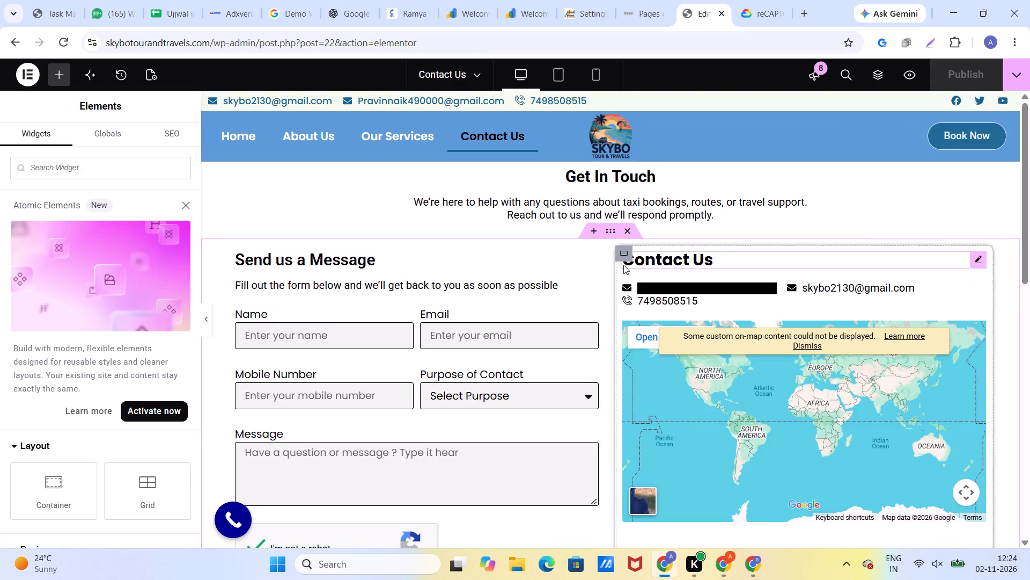
Start leaving the Contact Us page's Elementor editor.
click(34, 75)
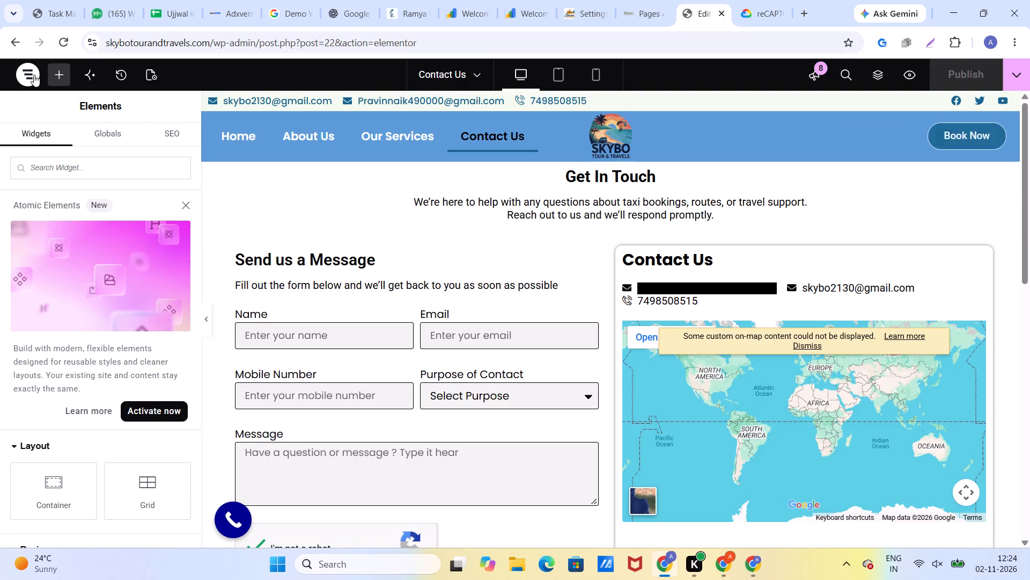
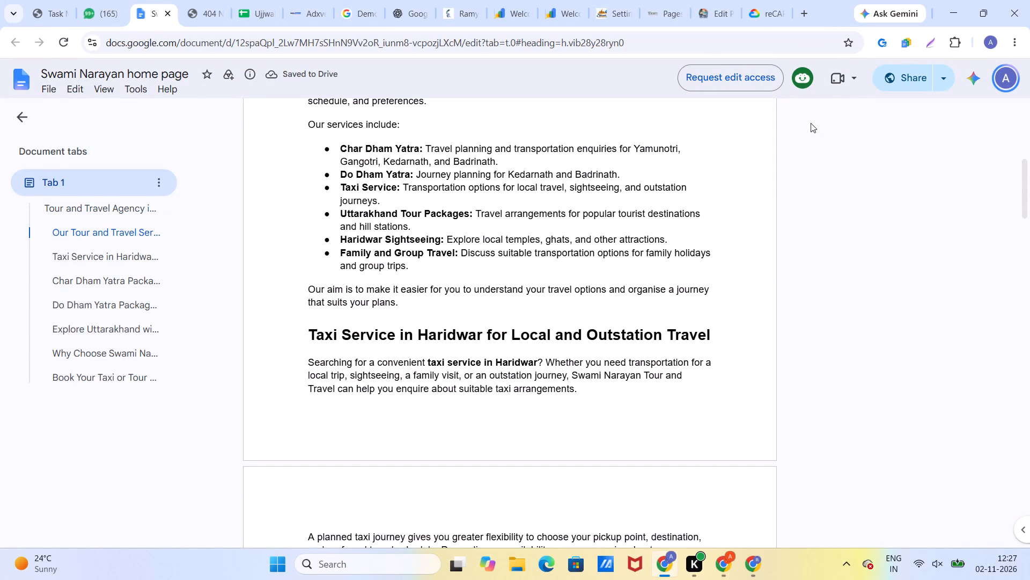
Skim the Swami Narayan home page document from the services list to the Do Dham Yatra section and back to its opening.
scroll(654, 275, down, 17)
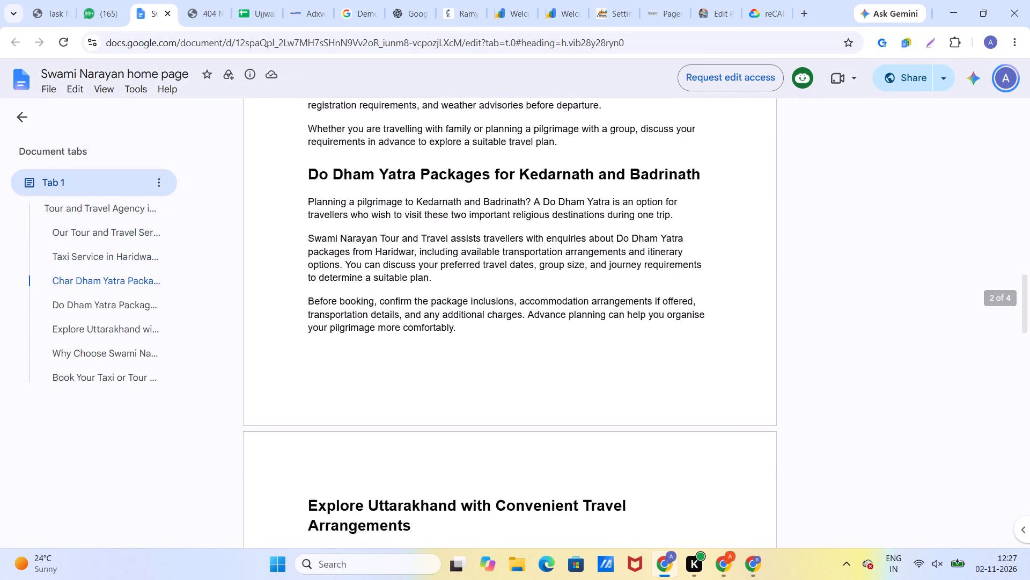
scroll(654, 276, up, 17)
scroll(654, 279, up, 9)
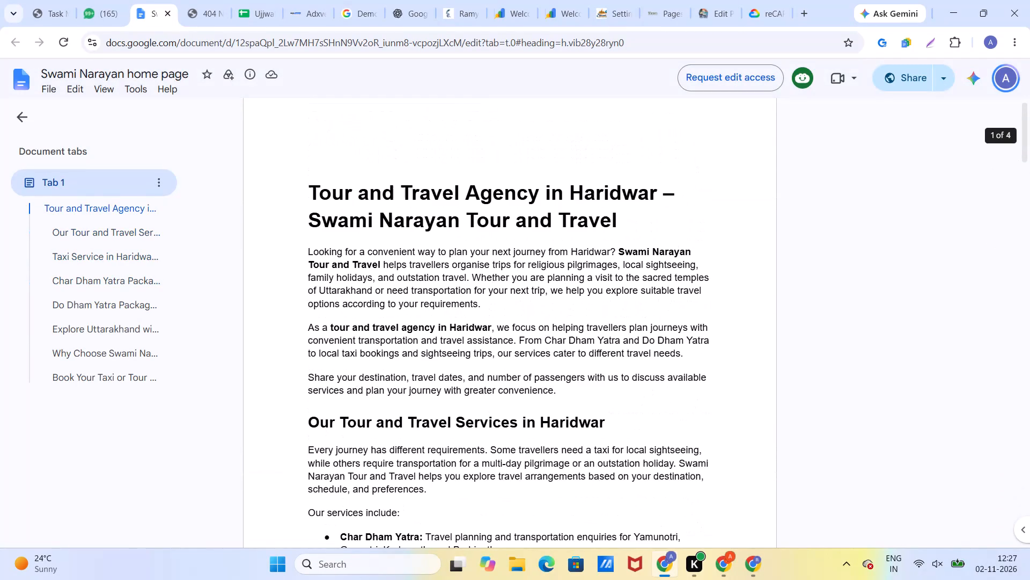
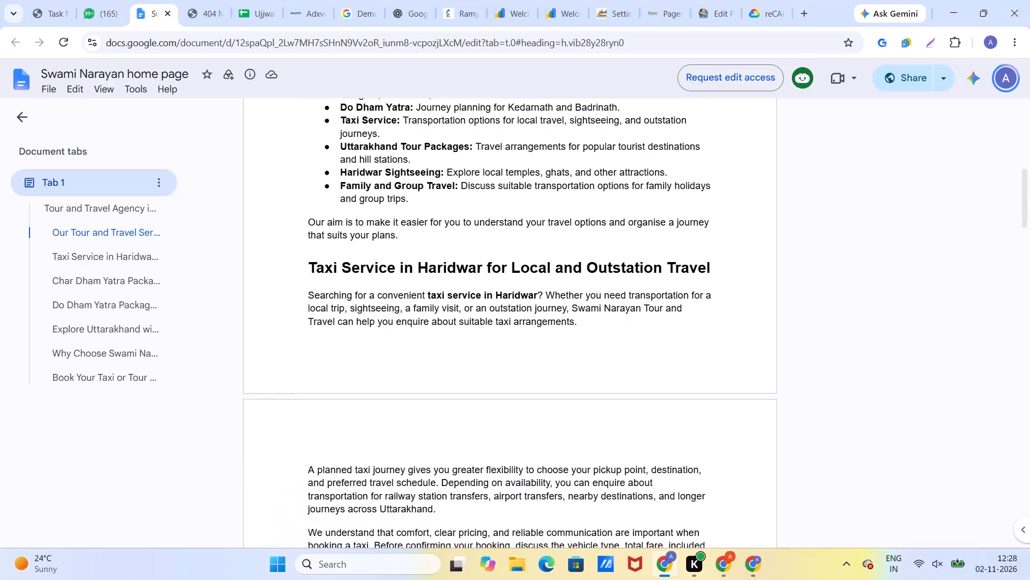
Read the Swami Narayan home page document from the Taxi Service in Haridwar section through to the closing booking section.
scroll(493, 285, down, 3)
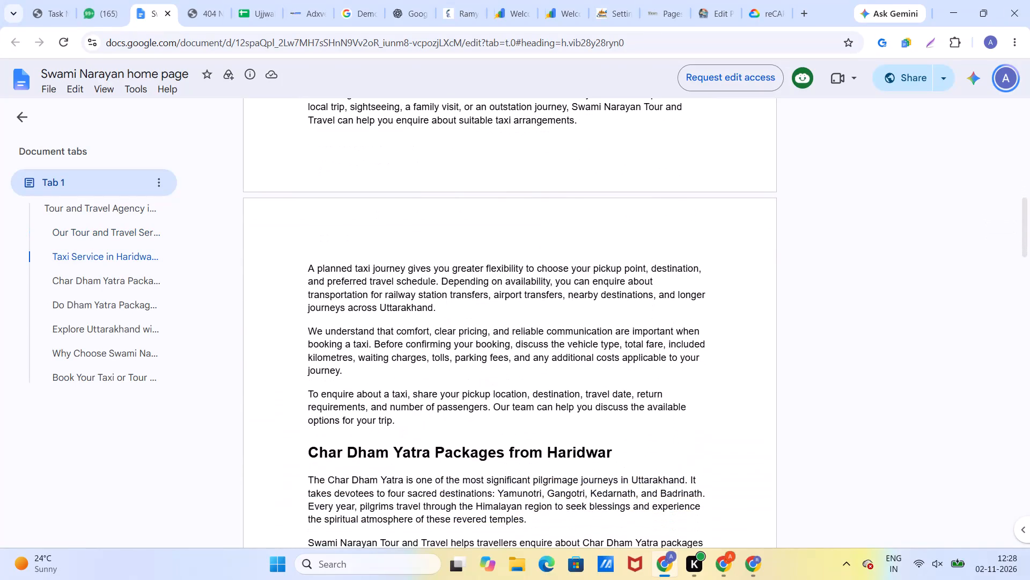
scroll(493, 285, down, 4)
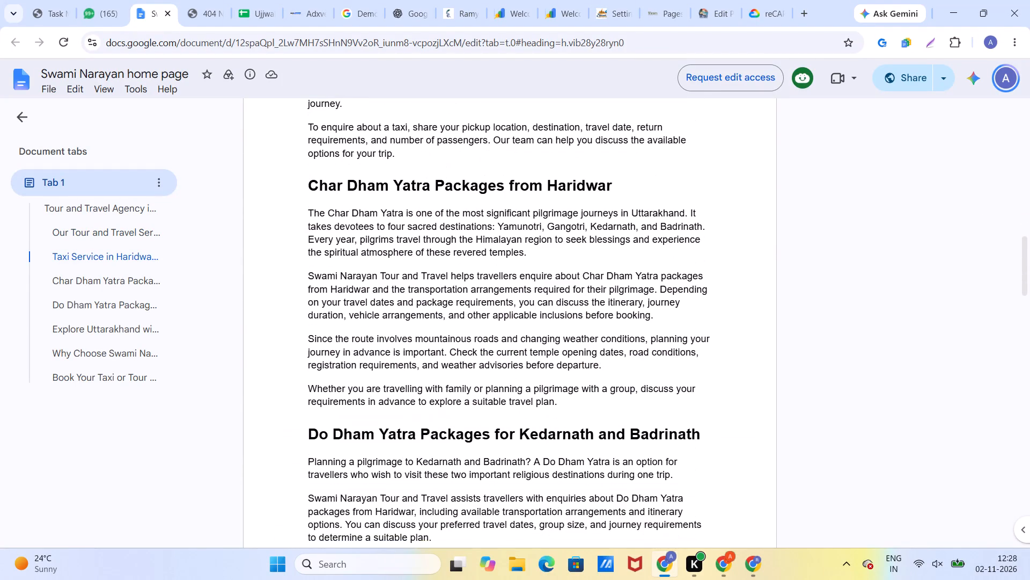
scroll(493, 285, down, 2)
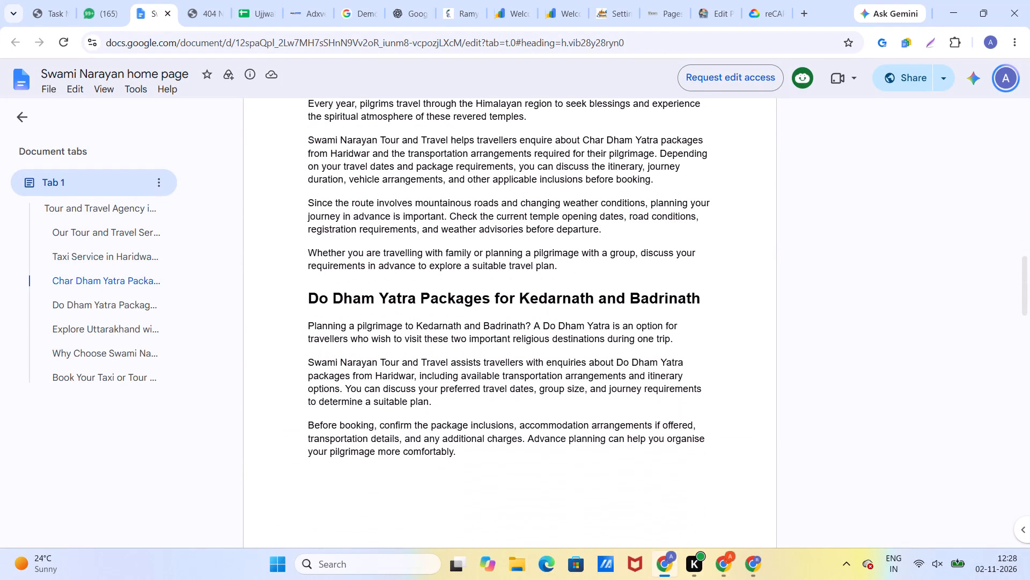
scroll(493, 285, down, 15)
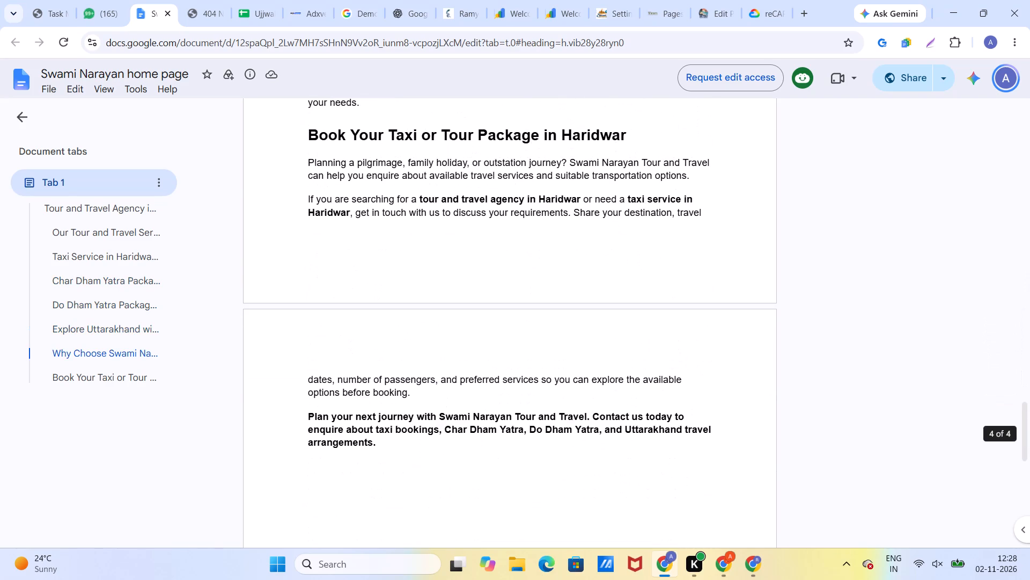
scroll(493, 285, down, 8)
Return to the start of the document and review the Tour and Travel Agency introduction and the Our Tour and Travel Services section.
scroll(493, 286, up, 4)
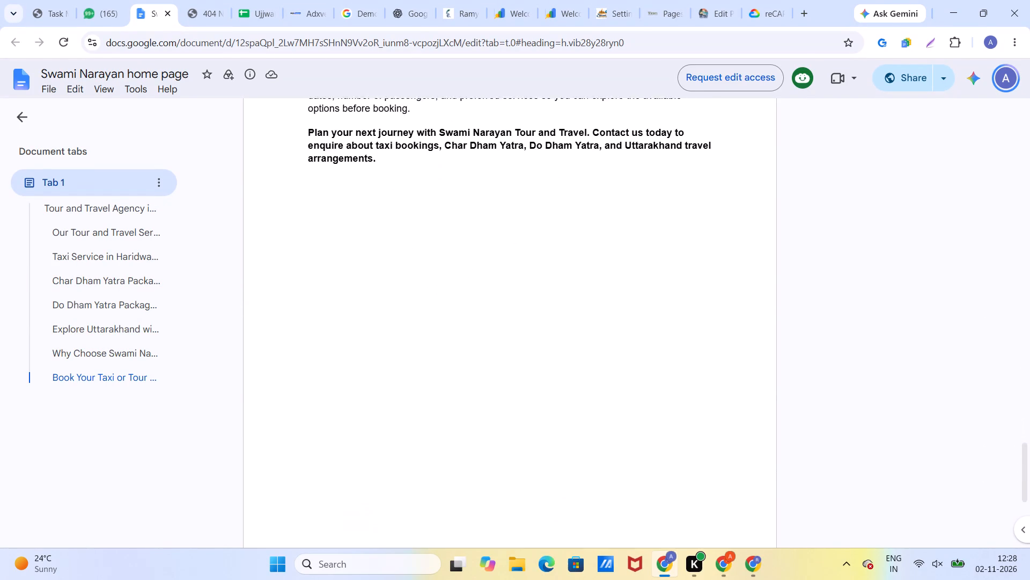
scroll(493, 286, up, 15)
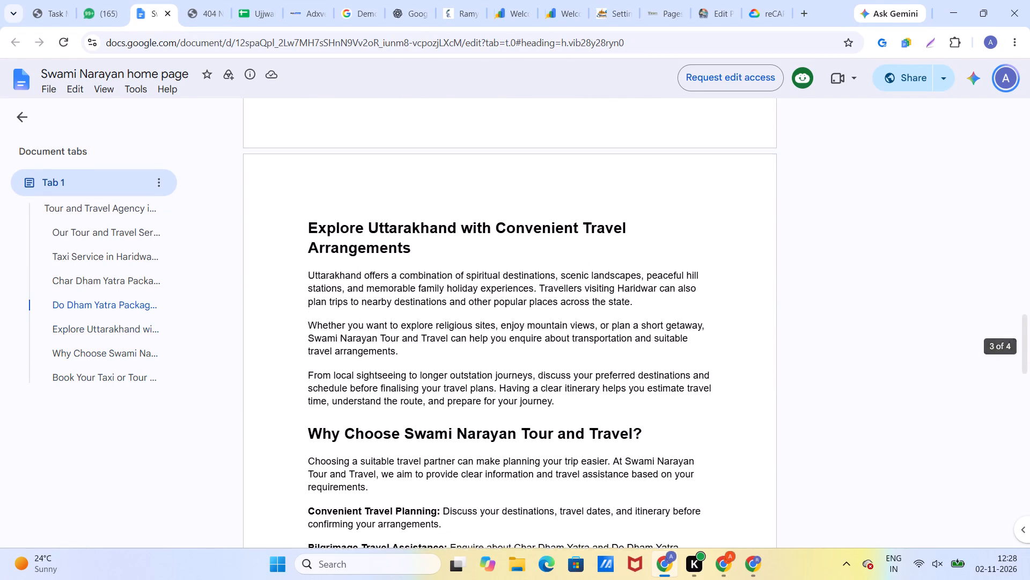
scroll(493, 286, up, 19)
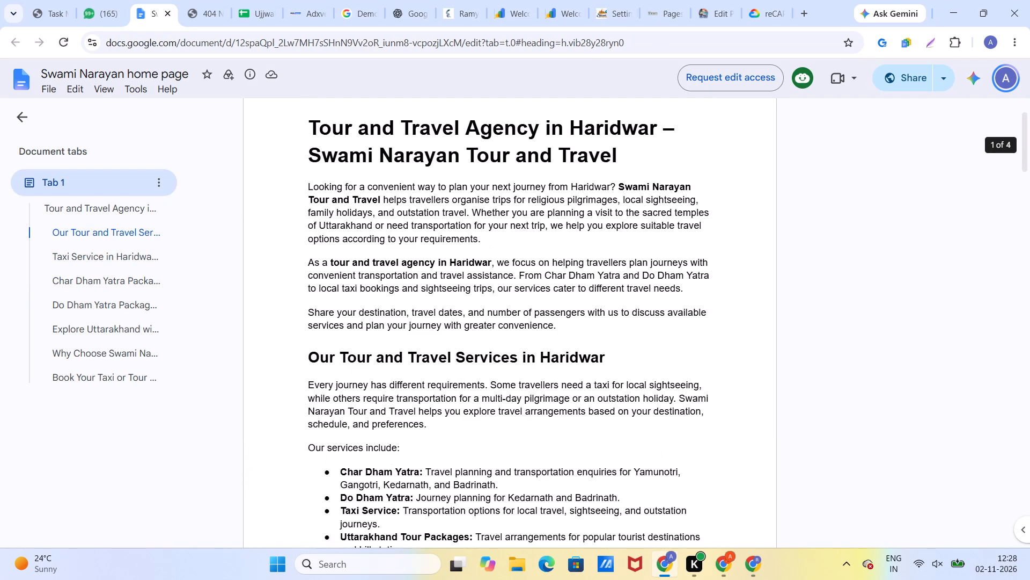
scroll(476, 234, down, 5)
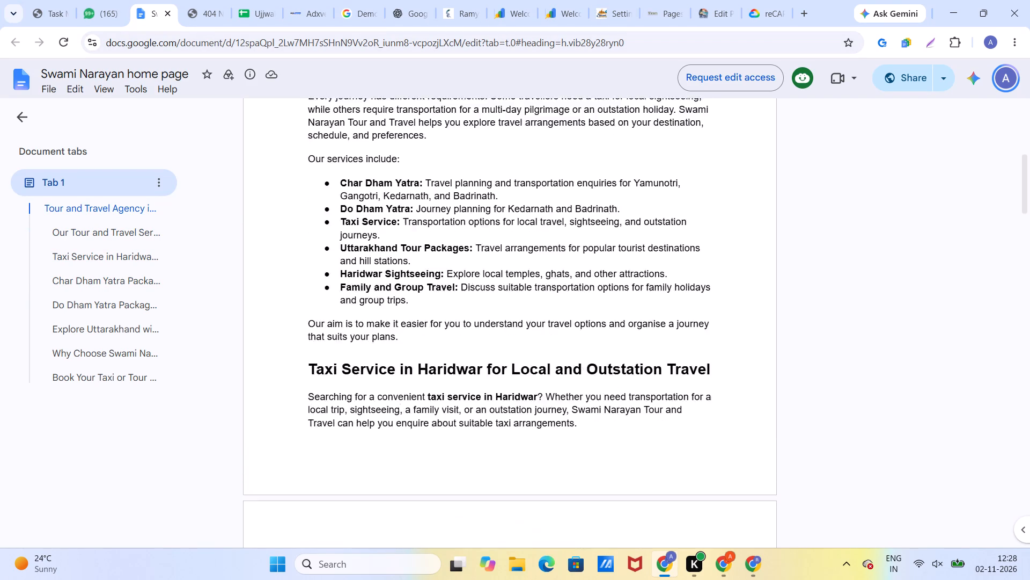
scroll(476, 236, up, 3)
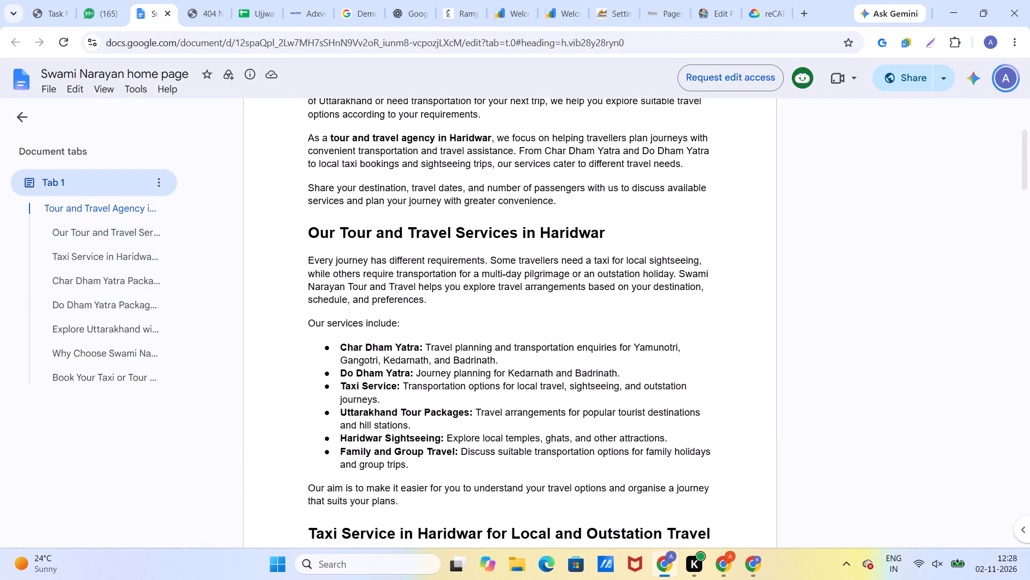
scroll(566, 382, down, 2)
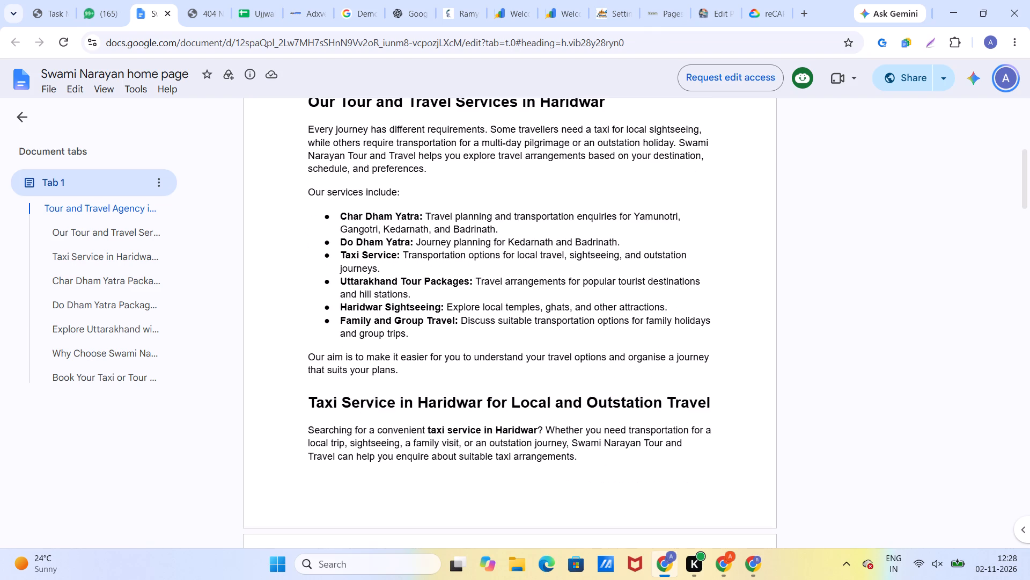
scroll(573, 421, down, 1)
scroll(562, 409, up, 2)
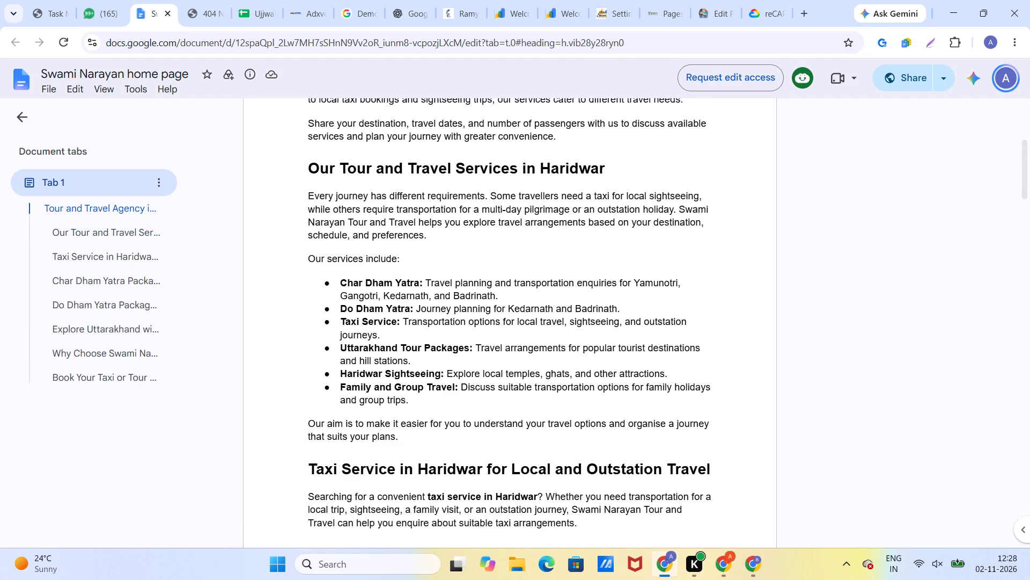
scroll(485, 209, up, 2)
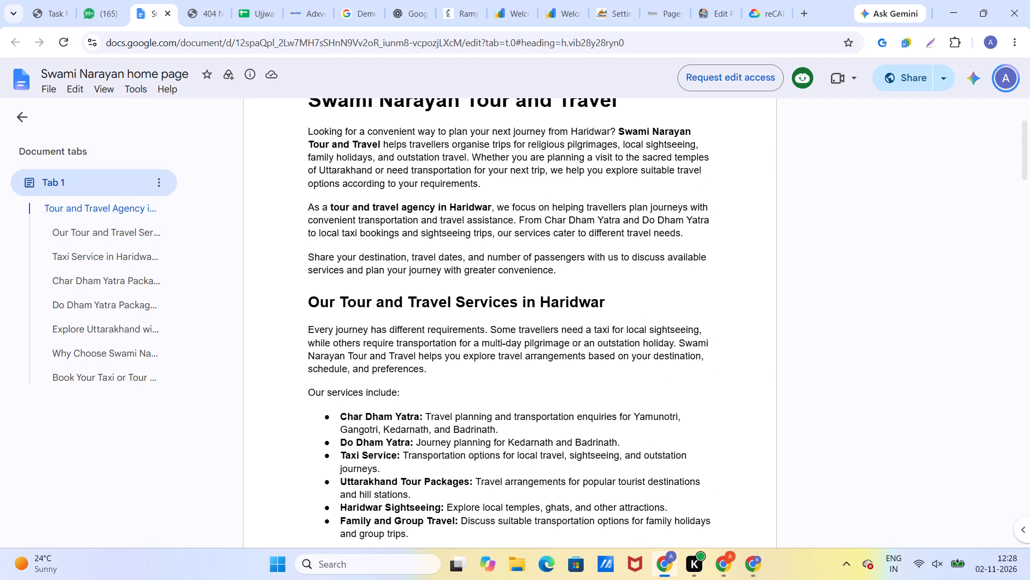
scroll(489, 220, up, 1)
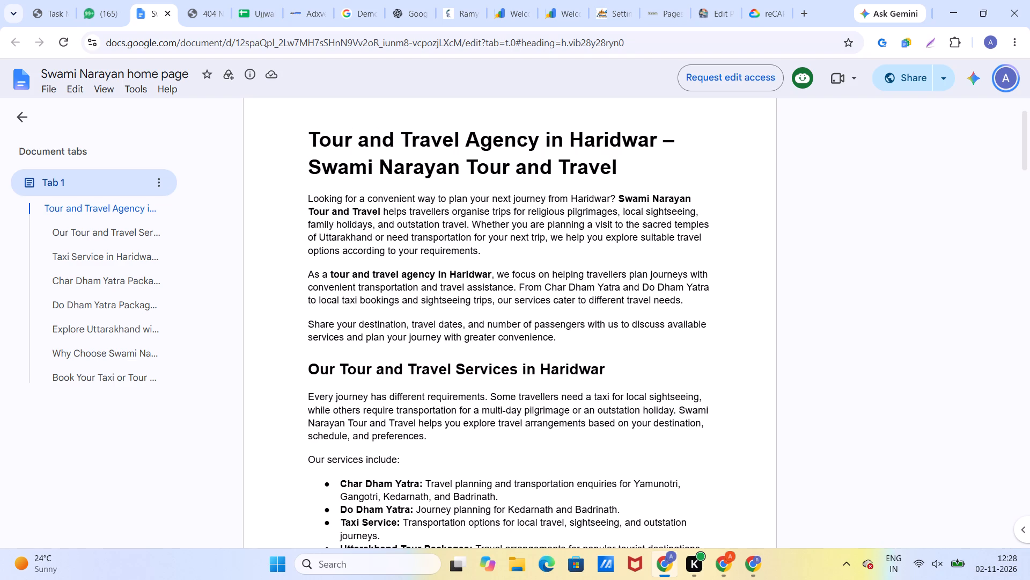